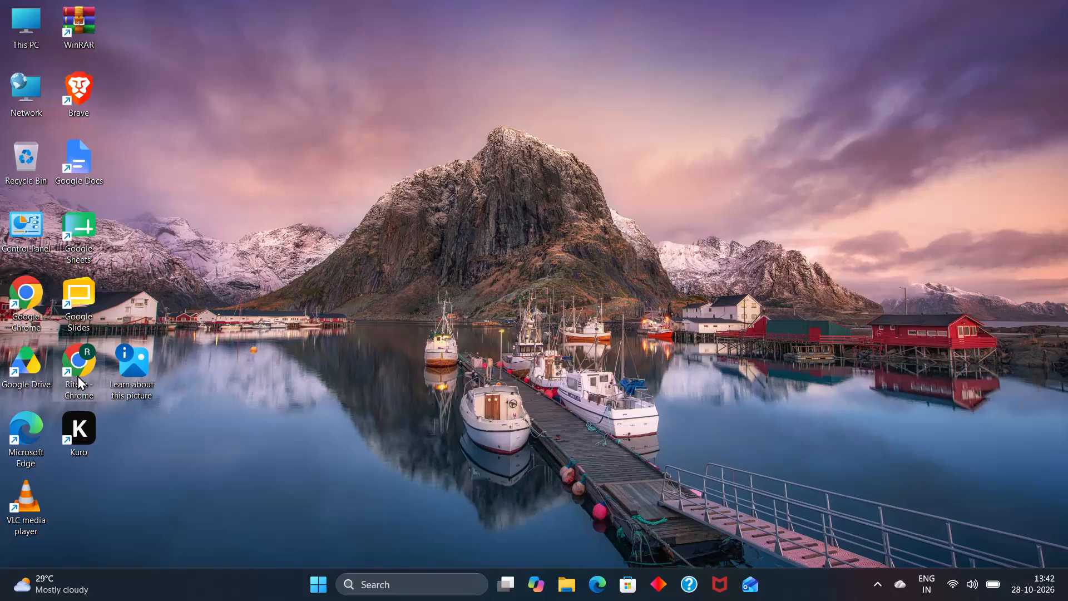
Open the TradingView India website in Chrome from a Google search for tradingview.
double_click(77, 375)
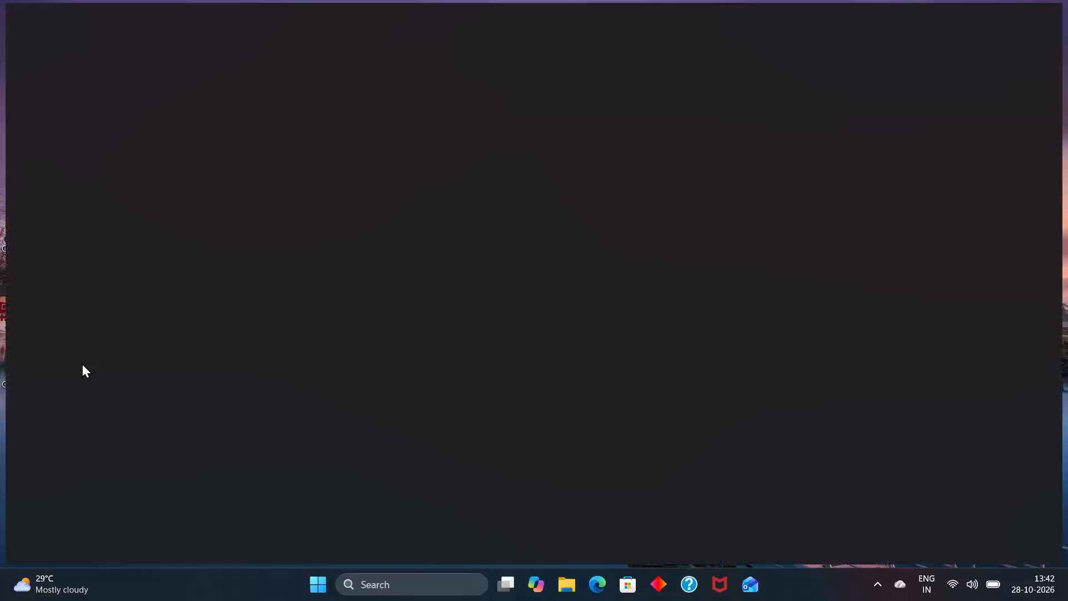
double_click(82, 363)
left_click(494, 243)
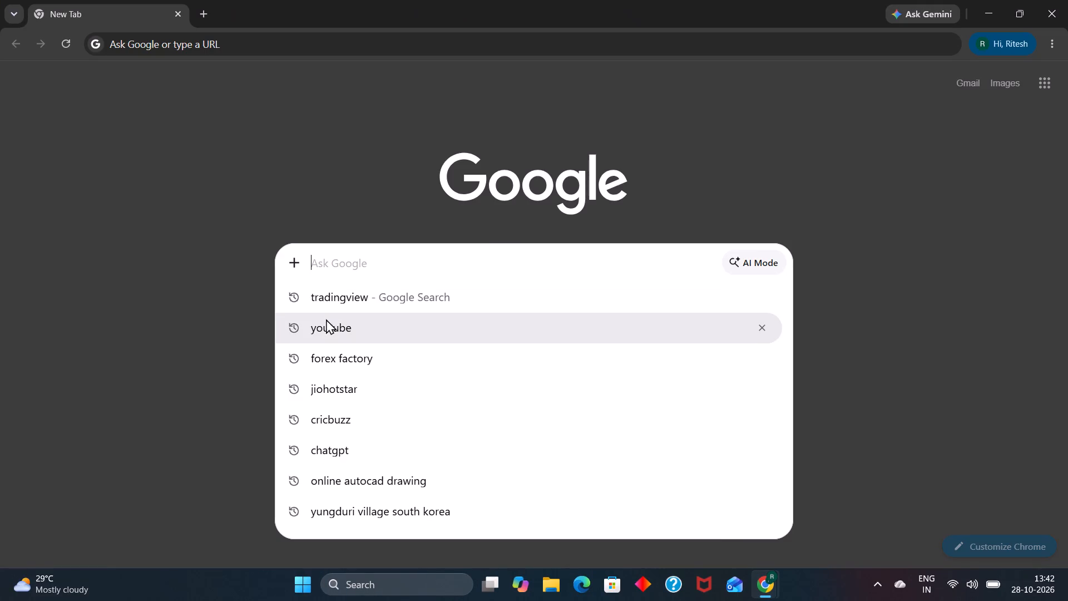
left_click(344, 301)
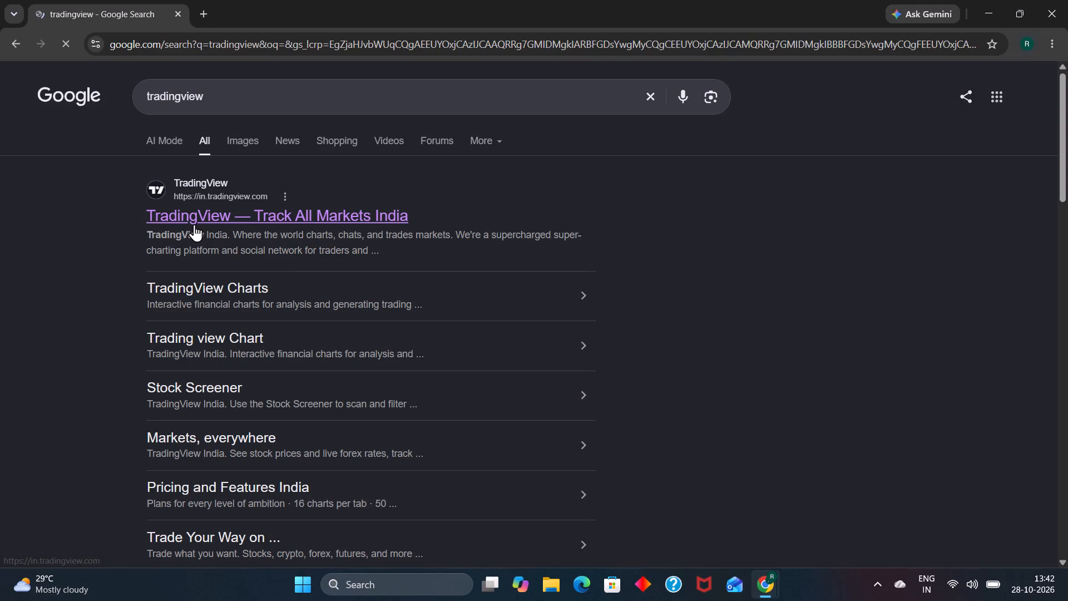
left_click(194, 224)
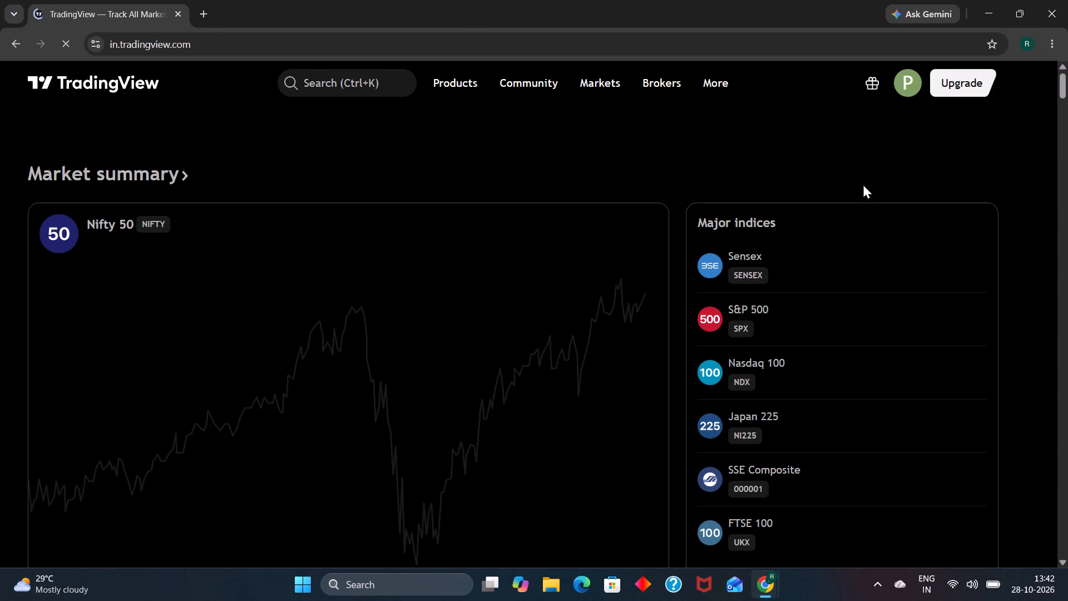
Open the full chart of Gold Spot / U.S. Dollar (XAUUSD) from the watchlist.
left_click(1034, 82)
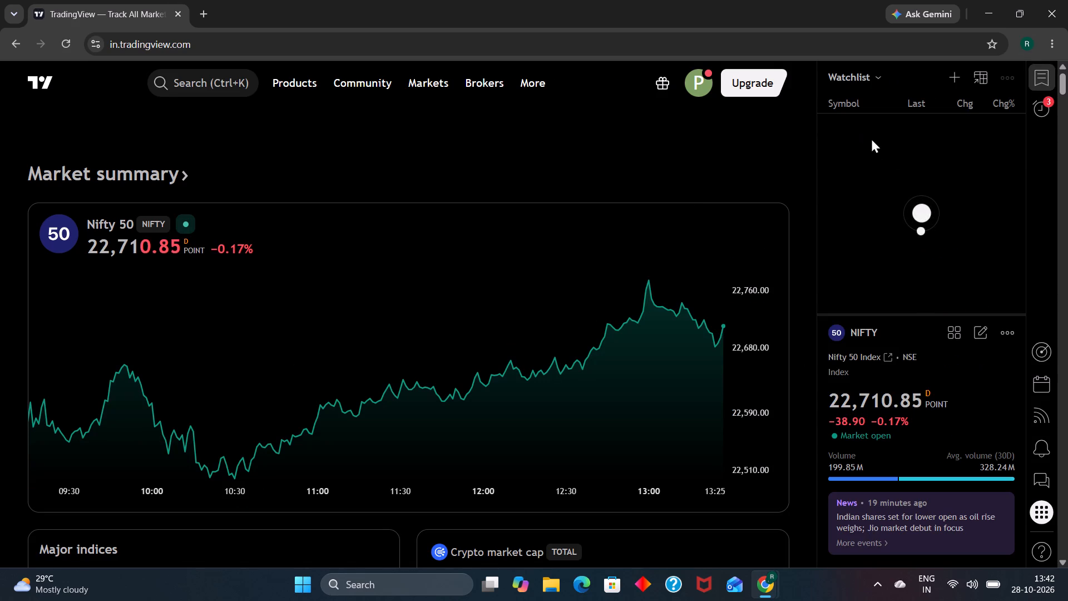
left_click(871, 138)
left_click(1044, 78)
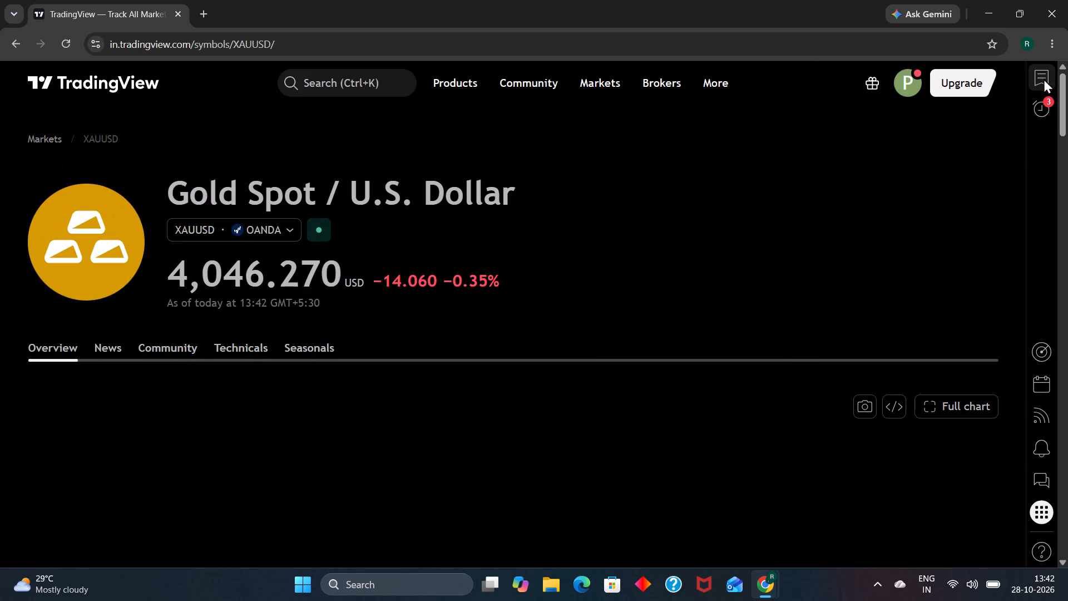
left_click(928, 399)
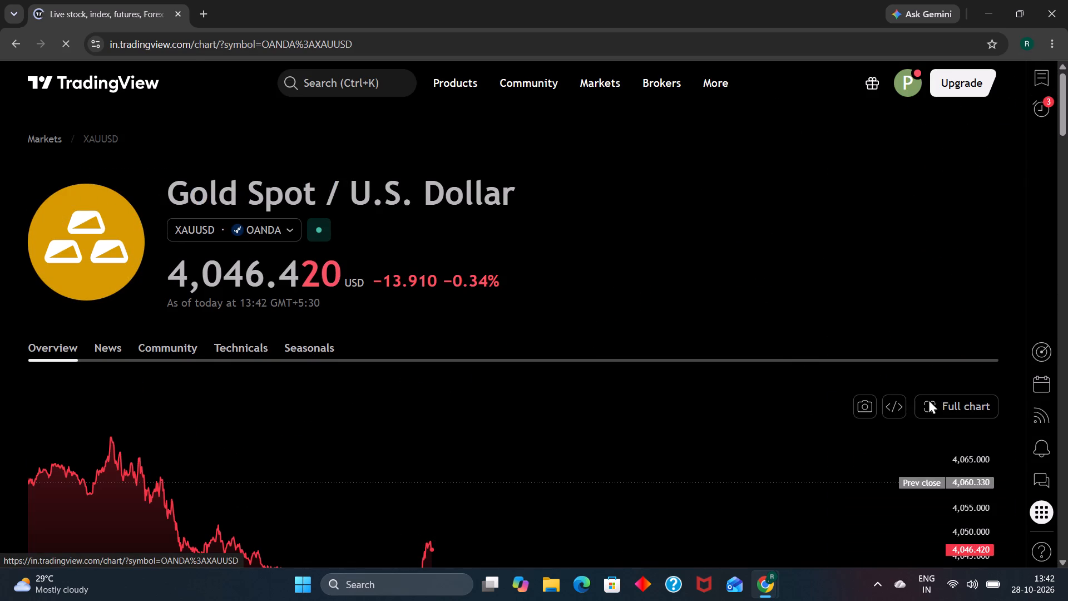
Examine recent XAUUSD price action on the 15-minute chart and on the 4-hour chart.
scroll(667, 361, "up", 1)
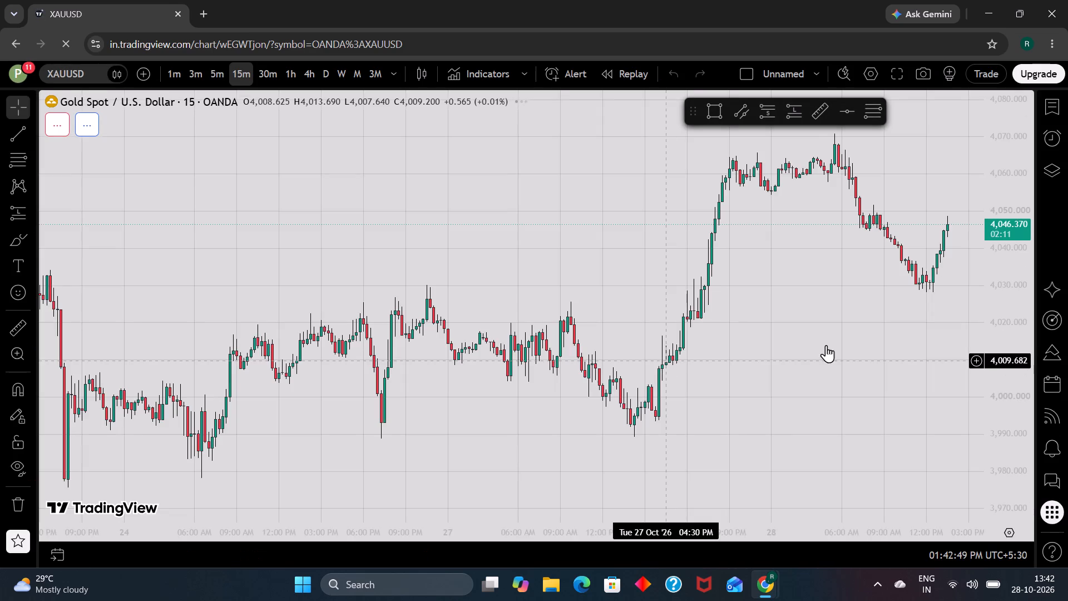
left_click_drag(826, 345, 657, 378)
scroll(657, 378, "up", 1)
left_click(749, 366)
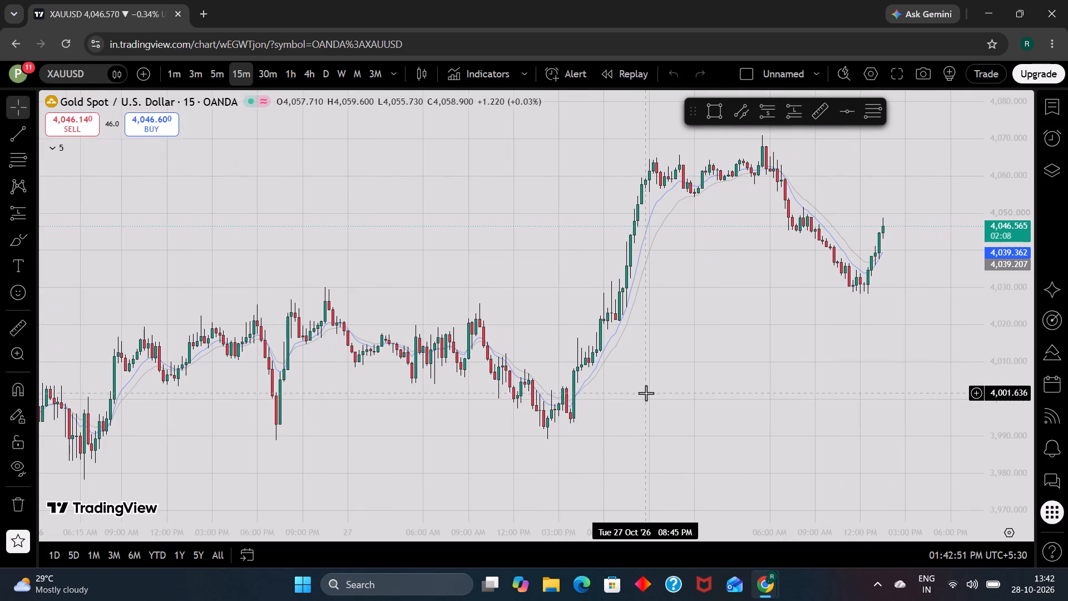
left_click_drag(789, 366, 645, 390)
scroll(686, 388, "up", 1)
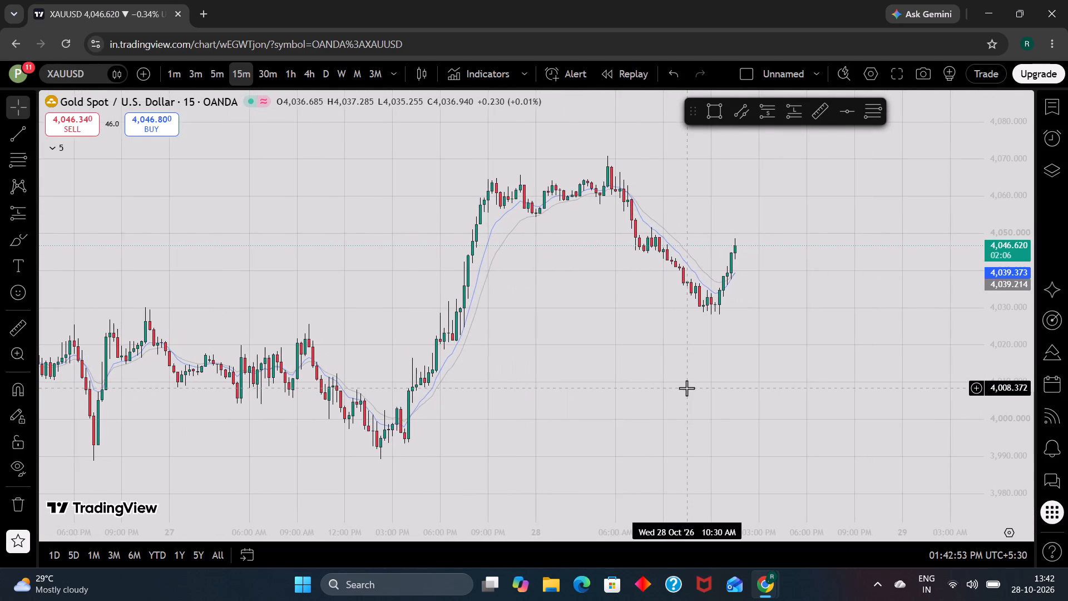
left_click(303, 75)
scroll(636, 343, "up", 1)
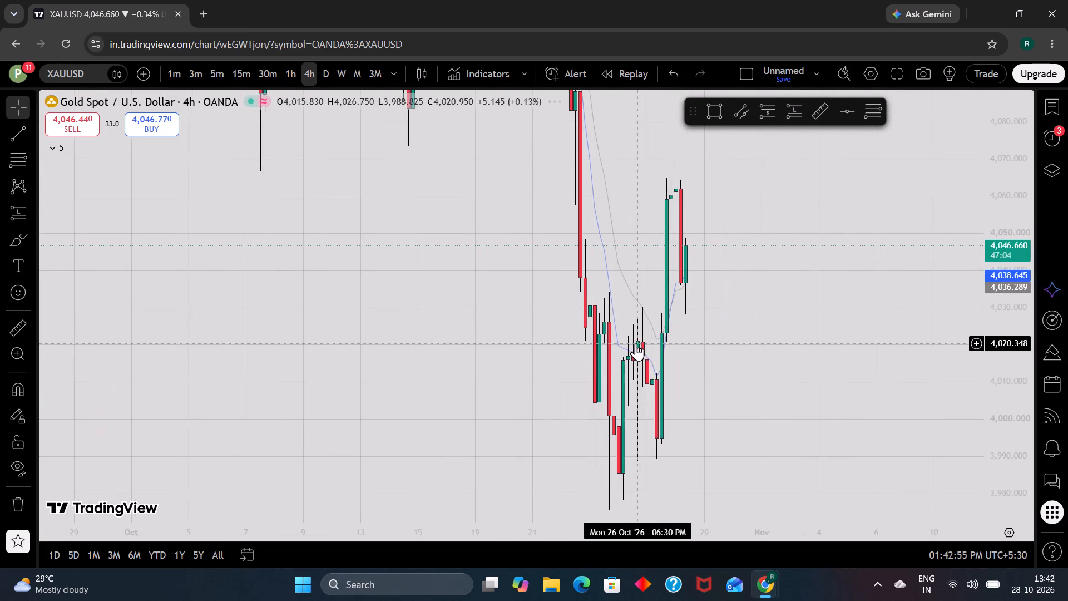
scroll(1002, 421, "down", 7)
scroll(820, 423, "up", 1)
Switch the chart to AUDUSD and examine its 4-hour candles around the marked long position.
key("Down")
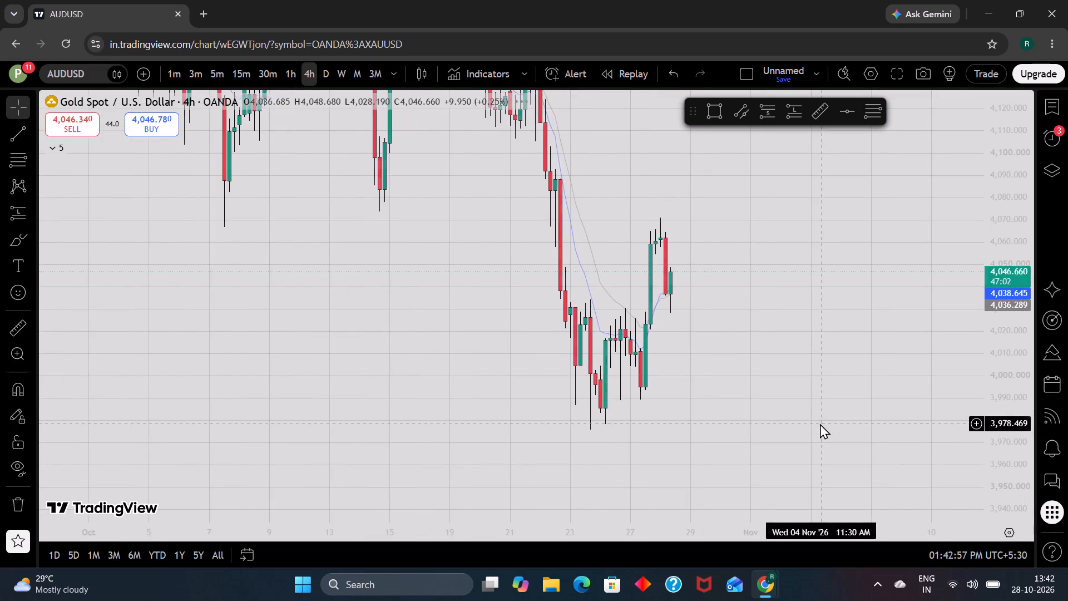
left_click_drag(726, 339, 700, 400)
scroll(700, 400, "up", 1)
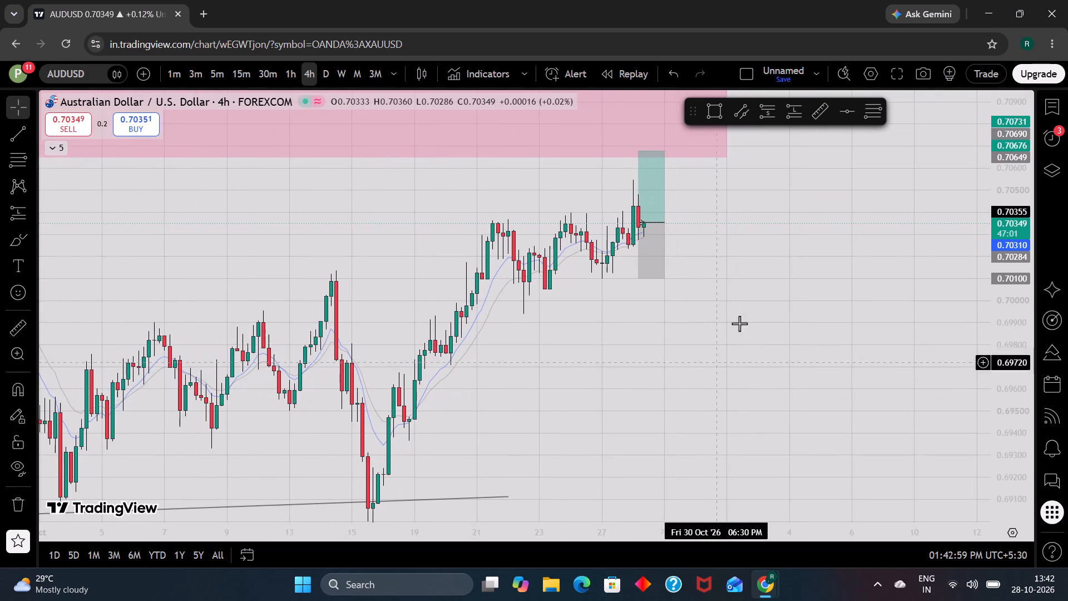
left_click_drag(762, 291, 748, 335)
scroll(748, 335, "up", 1)
Switch the chart to BTCUSD and examine its 4-hour and 1-hour candles near the upper trend line.
key("Down")
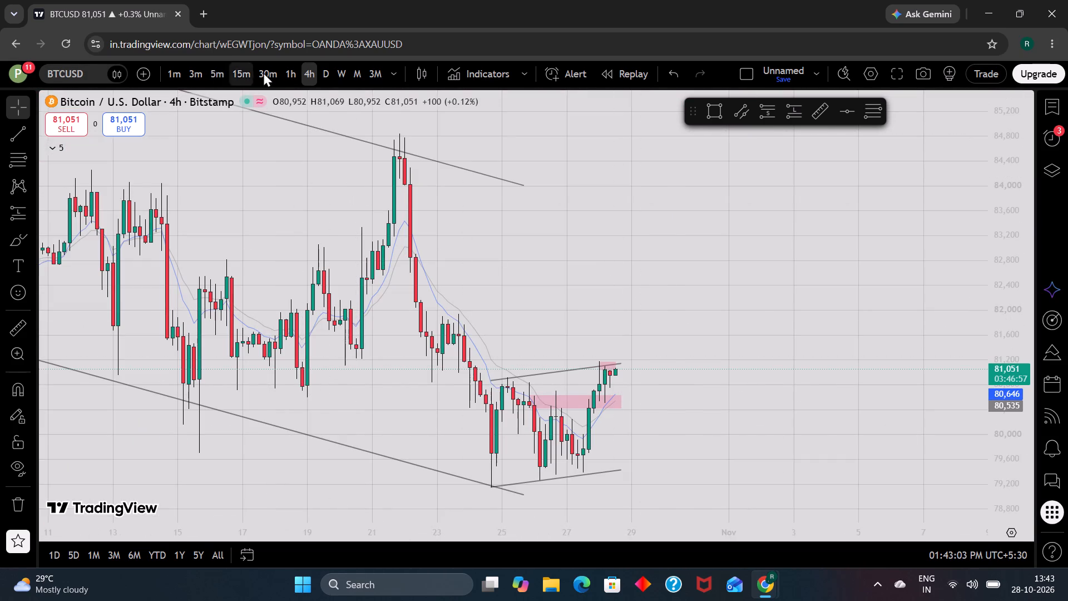
left_click(291, 78)
left_click_drag(805, 361, 880, 302)
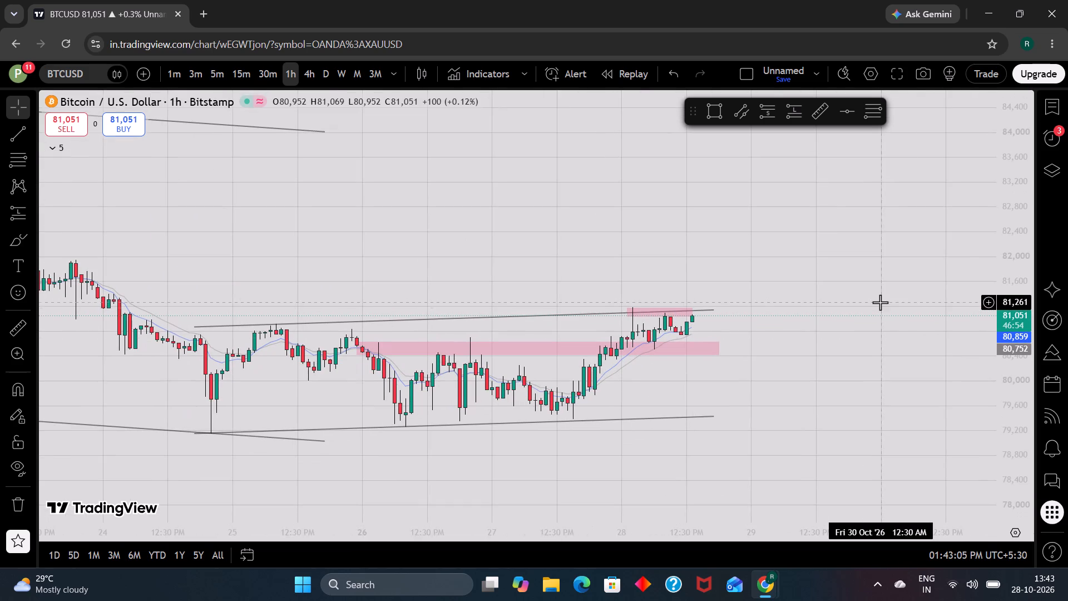
scroll(1003, 363, "up", 14)
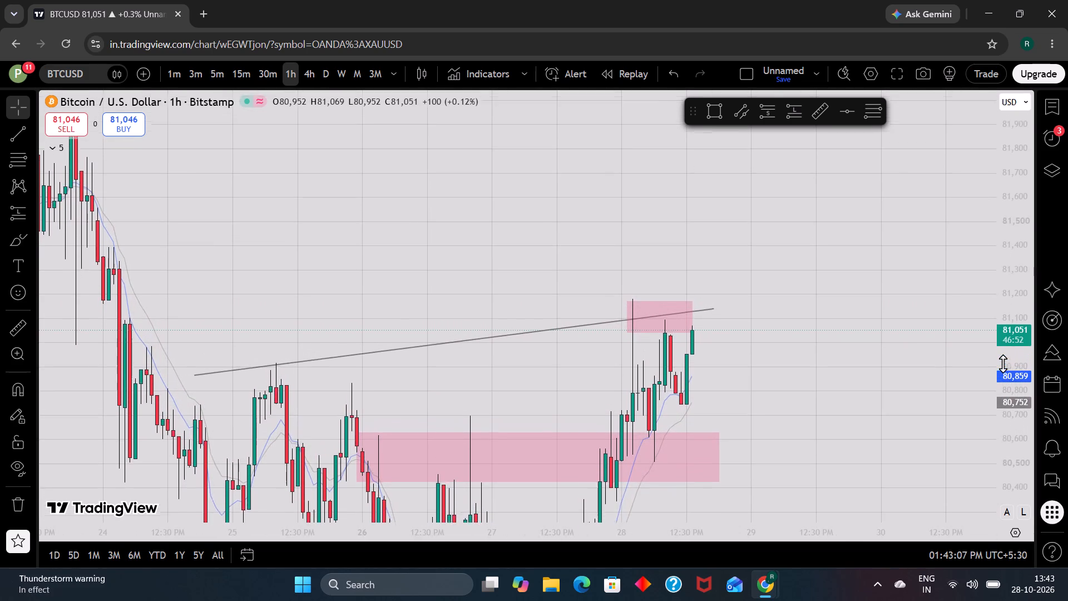
scroll(794, 370, "up", 1)
On the 30-minute BTCUSD chart, extend the upper pink zone forward to about 06:00 PM on 28 Oct.
left_click(276, 70)
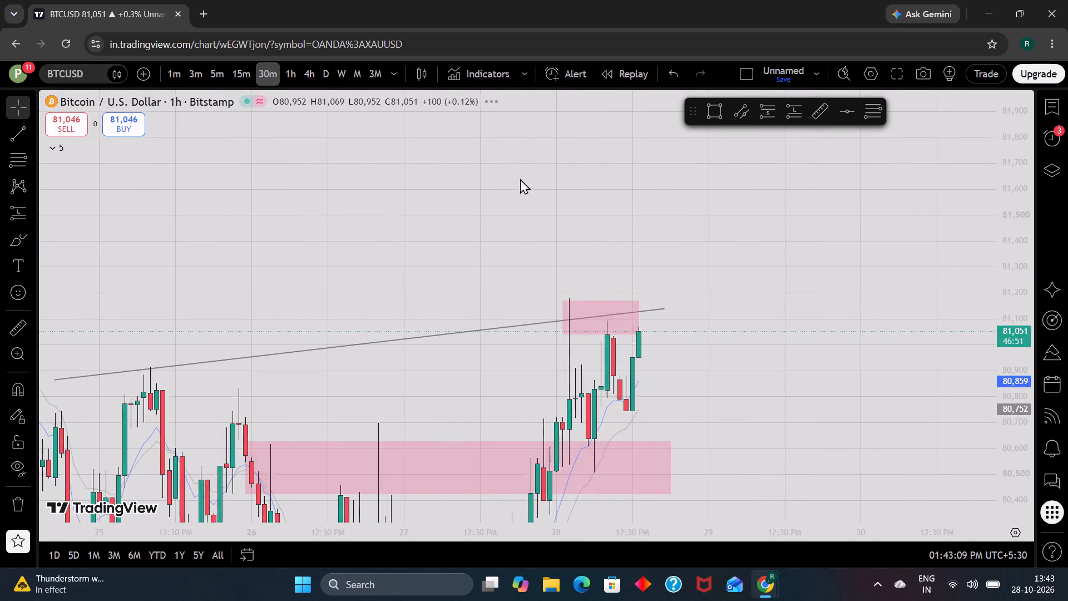
scroll(916, 372, "down", 2)
left_click(715, 319)
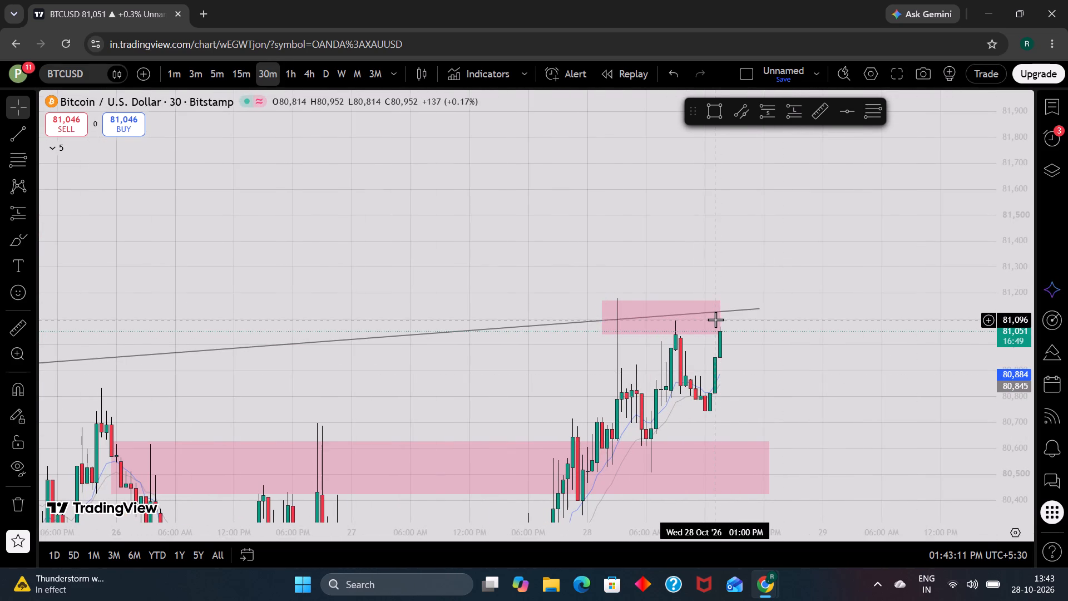
left_click_drag(718, 320, 764, 322)
Examine the 30-minute candles of BTCUSD around both pink zones, followed by those of XAUUSD.
left_click_drag(813, 403, 814, 316)
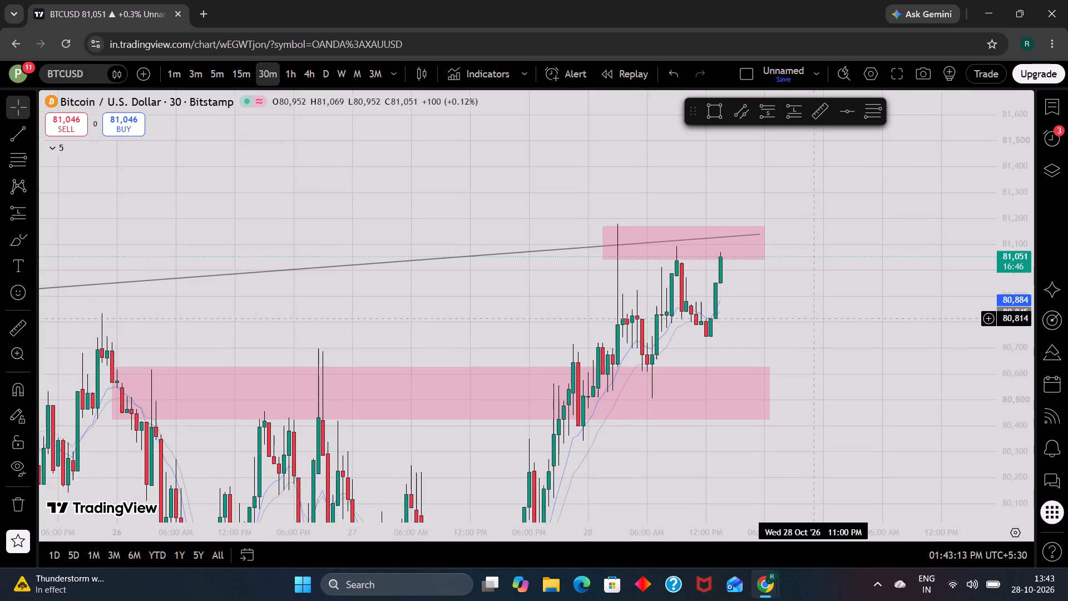
left_click_drag(814, 316, 815, 313)
scroll(815, 313, "up", 1)
left_click(834, 398)
scroll(834, 398, "down", 2)
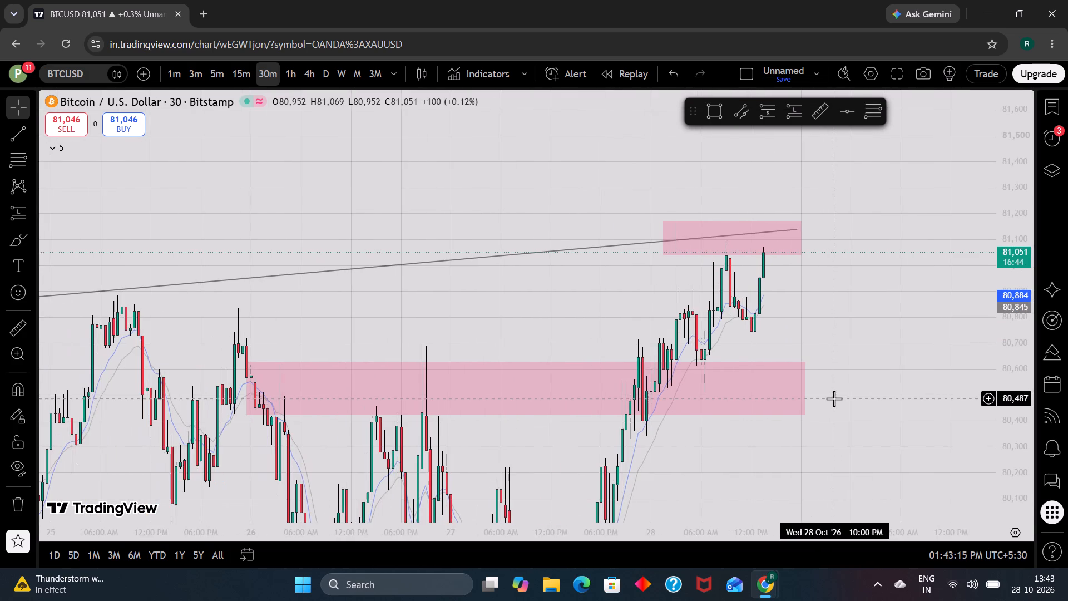
scroll(889, 370, "up", 2)
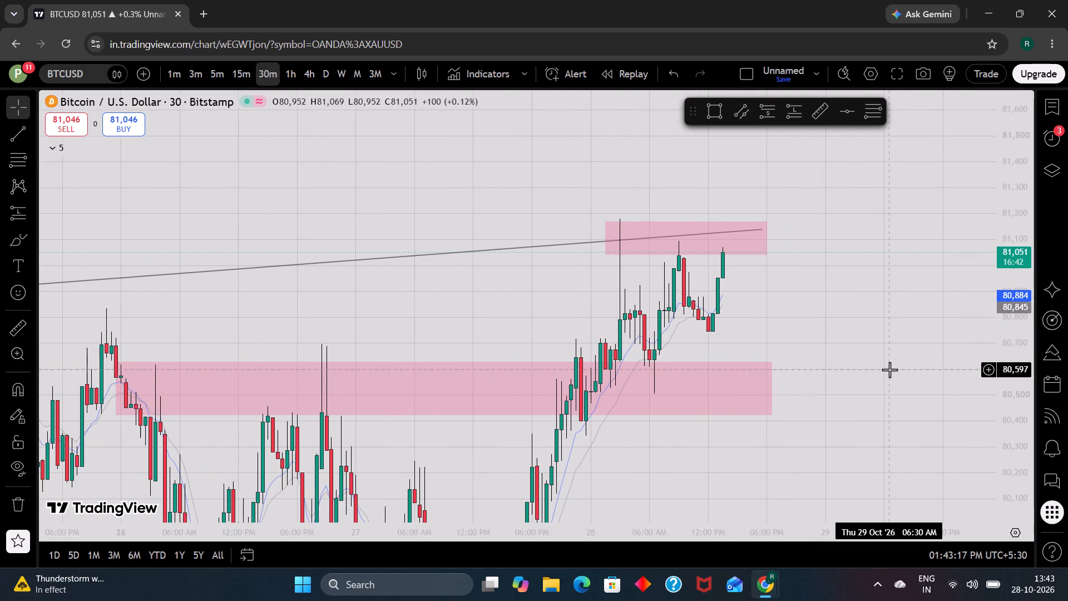
scroll(889, 370, "down", 1)
scroll(1011, 371, "down", 6)
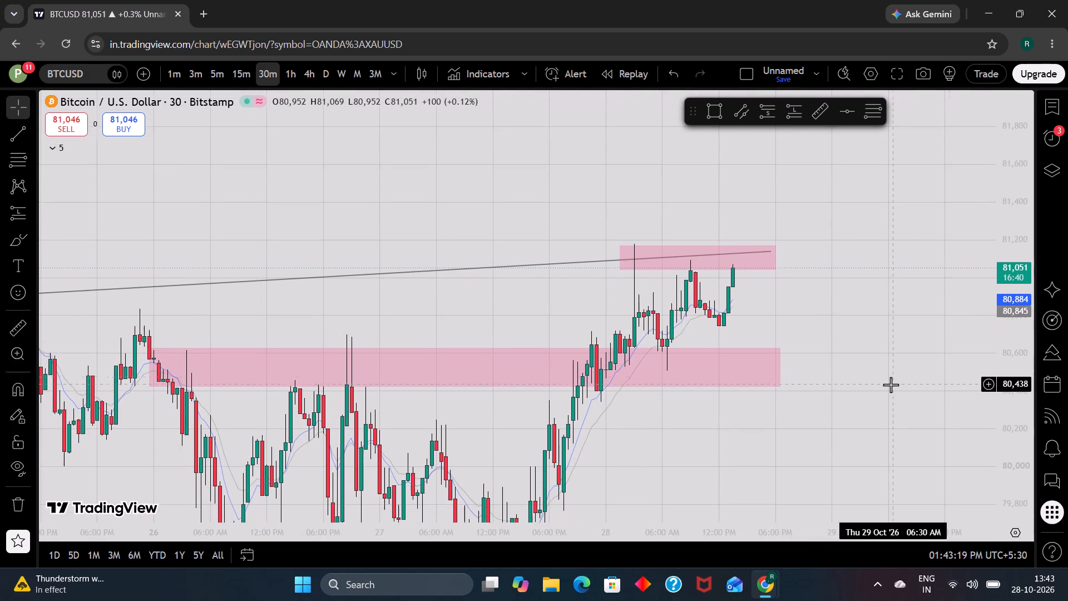
scroll(891, 385, "up", 1)
scroll(528, 196, "down", 2)
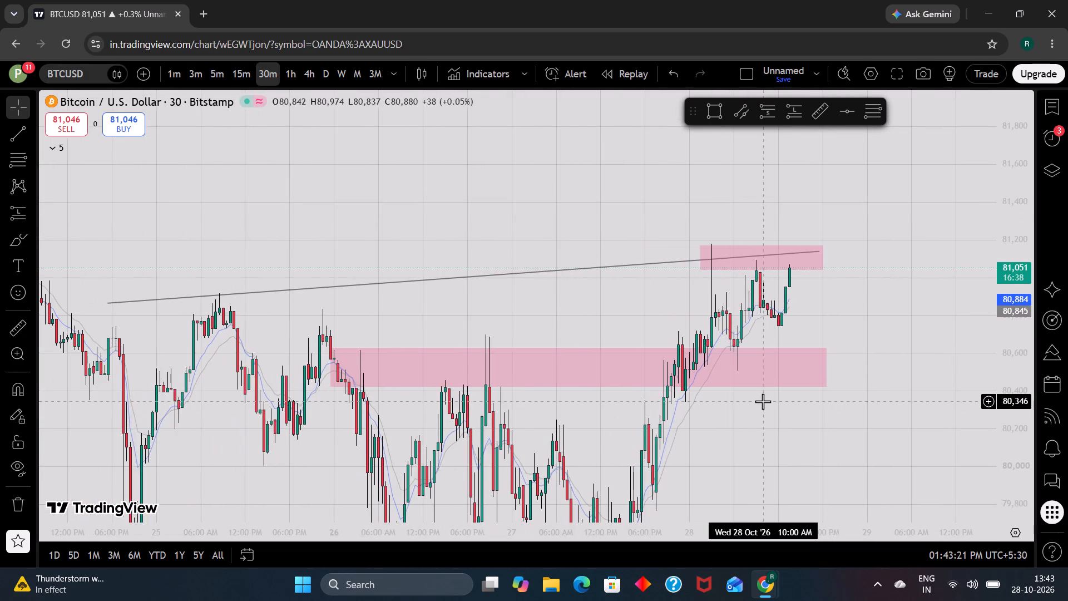
scroll(763, 401, "up", 1)
left_click(817, 372)
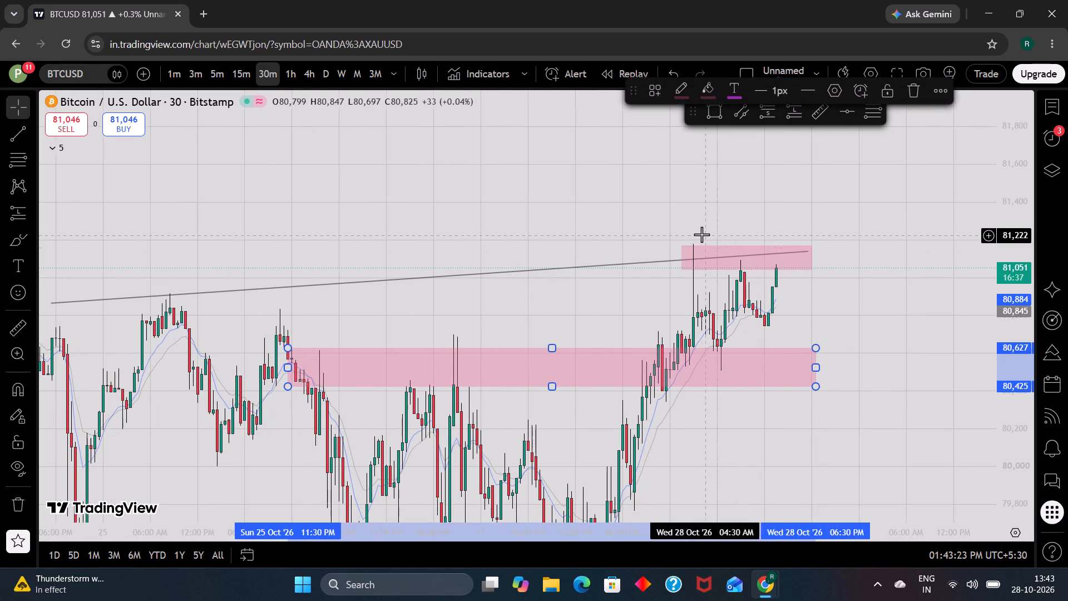
left_click(701, 234)
key("Down")
scroll(810, 361, "up", 1)
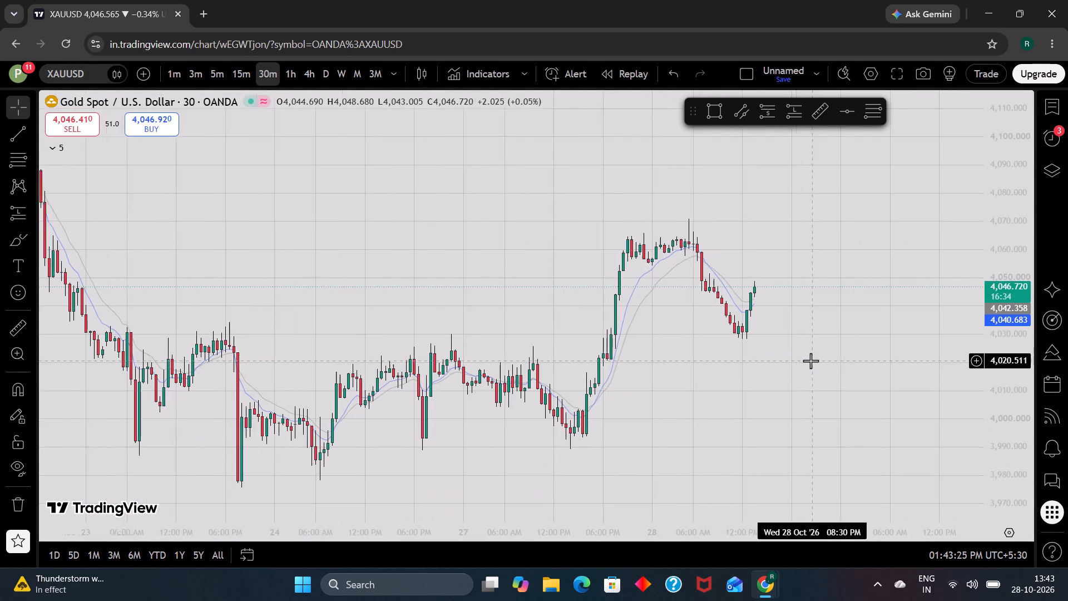
On the 30-minute AUDUSD chart, shorten the long position drawing so it ends about 08:30 PM on 28 Oct.
key("Down")
scroll(810, 361, "up", 1)
double_click(902, 356)
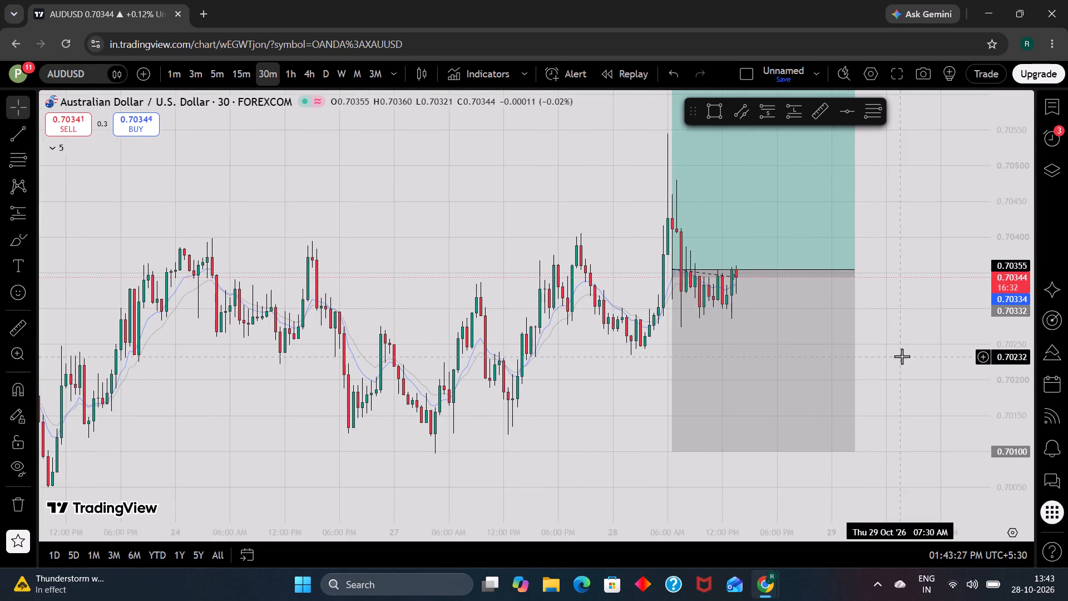
scroll(902, 361, "up", 1)
left_click_drag(902, 361, 871, 427)
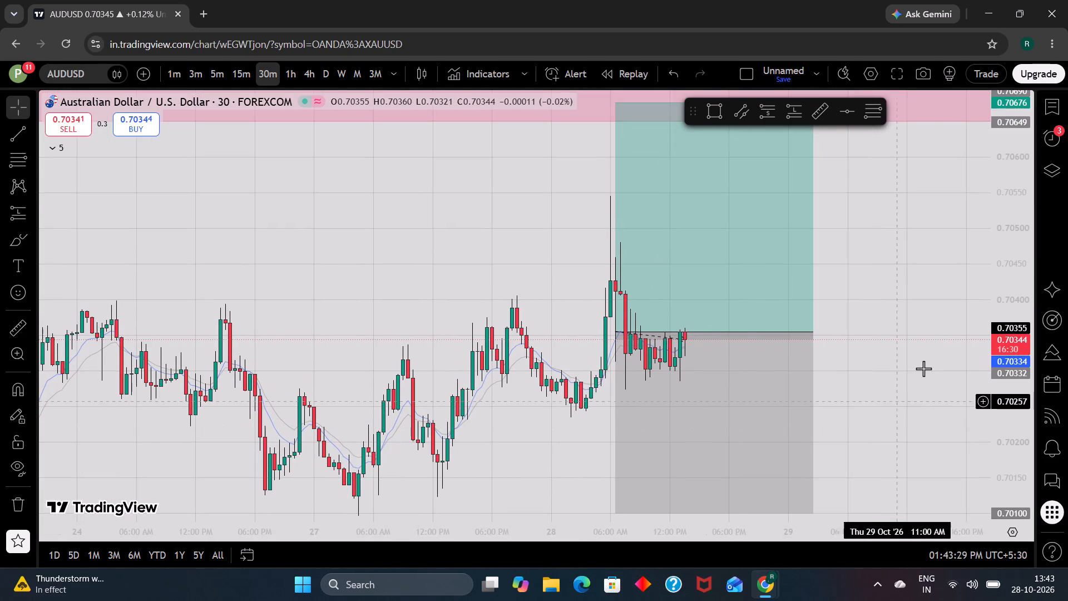
left_click_drag(818, 334, 798, 331)
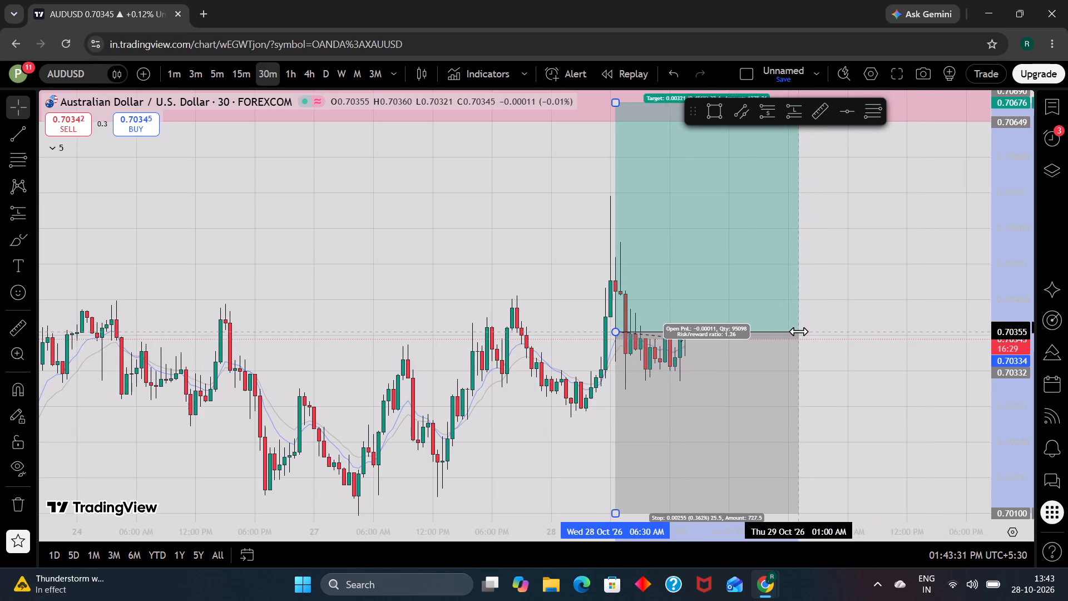
left_click_drag(798, 331, 753, 331)
left_click(865, 372)
Examine AUDUSD price action around the long position on the 30-minute and 1-hour charts.
scroll(1023, 416, "down", 4)
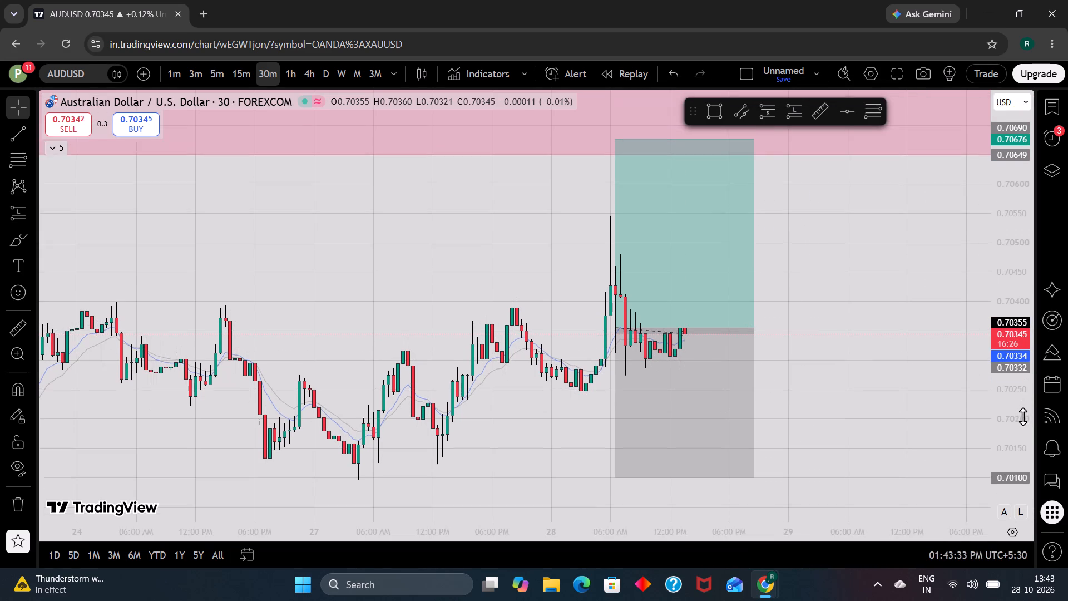
scroll(1023, 416, "down", 1)
scroll(936, 409, "up", 1)
left_click(289, 67)
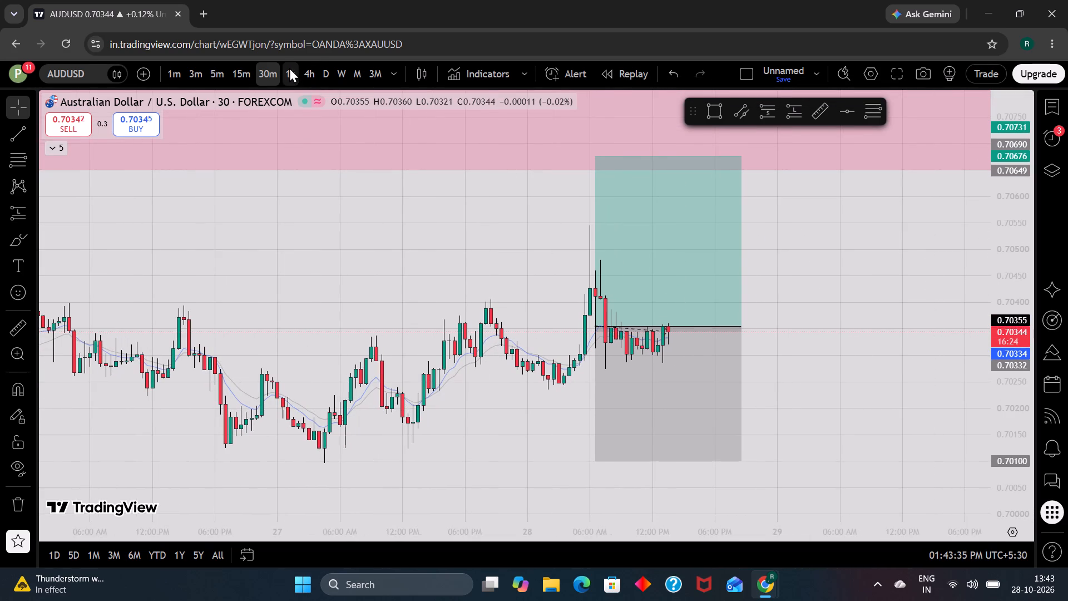
scroll(883, 322, "up", 1)
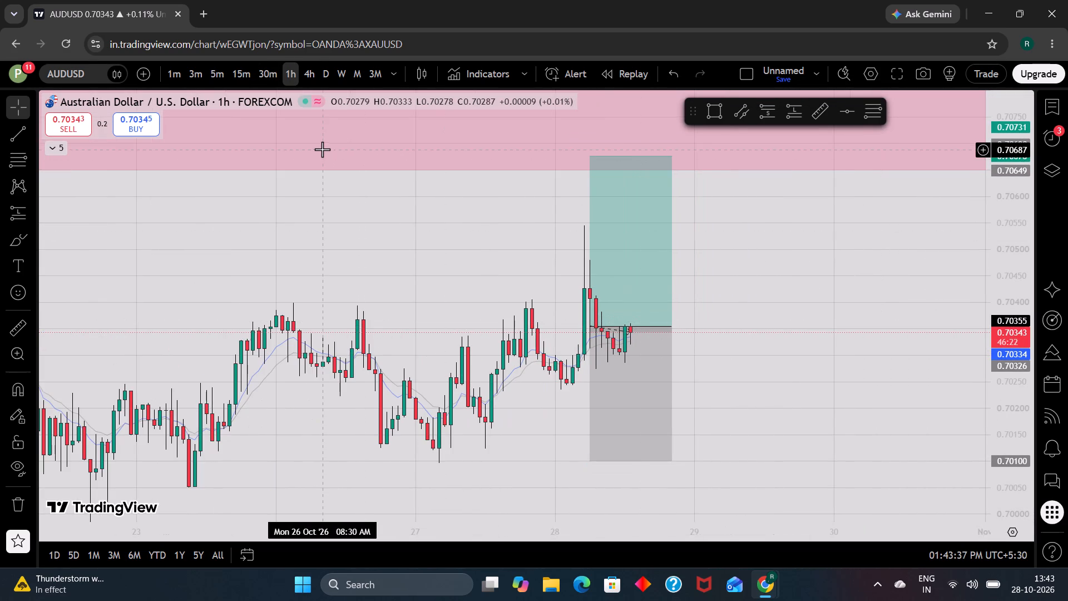
scroll(447, 260, "up", 1)
left_click_drag(356, 275, 441, 259)
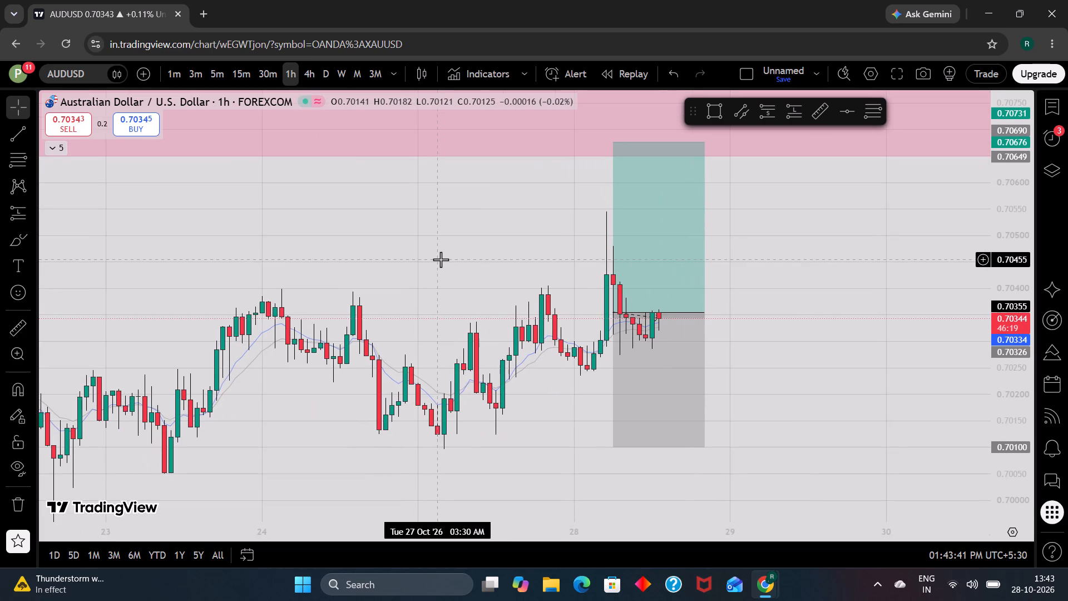
scroll(441, 246, "down", 2)
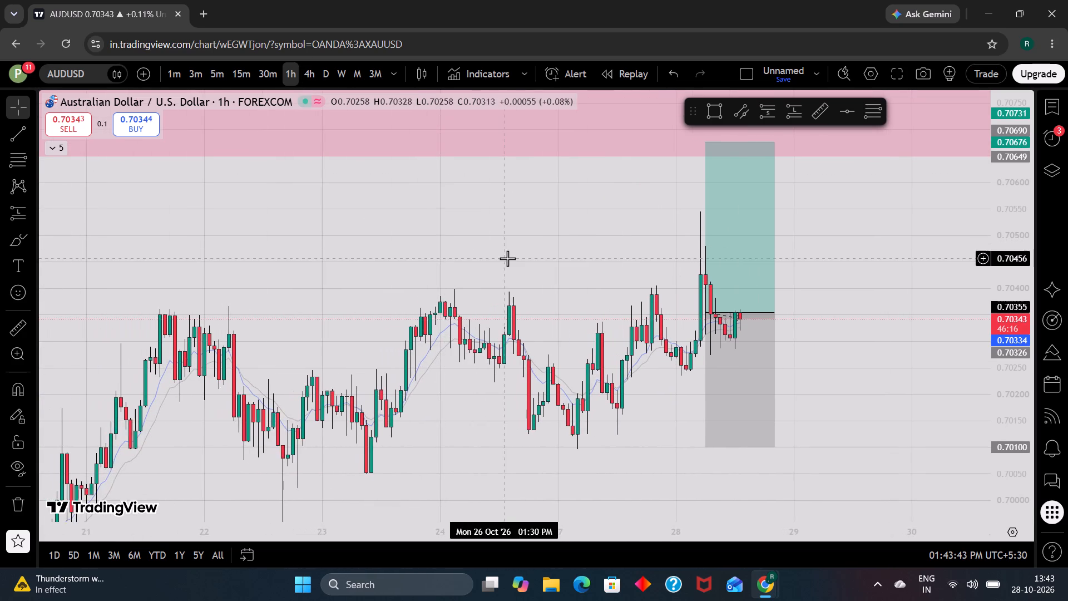
scroll(510, 259, "up", 1)
Examine the BTCUSD candles around the pink zones and trend lines on the 1-hour and 4-hour charts.
key("Down")
scroll(834, 403, "up", 1)
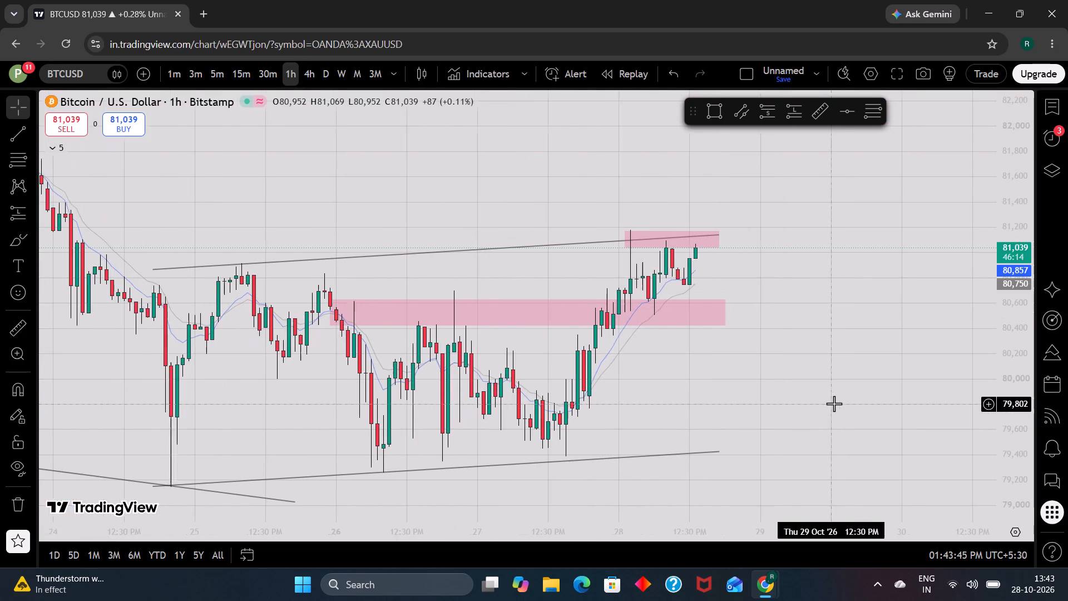
scroll(834, 403, "up", 1)
scroll(793, 385, "down", 2)
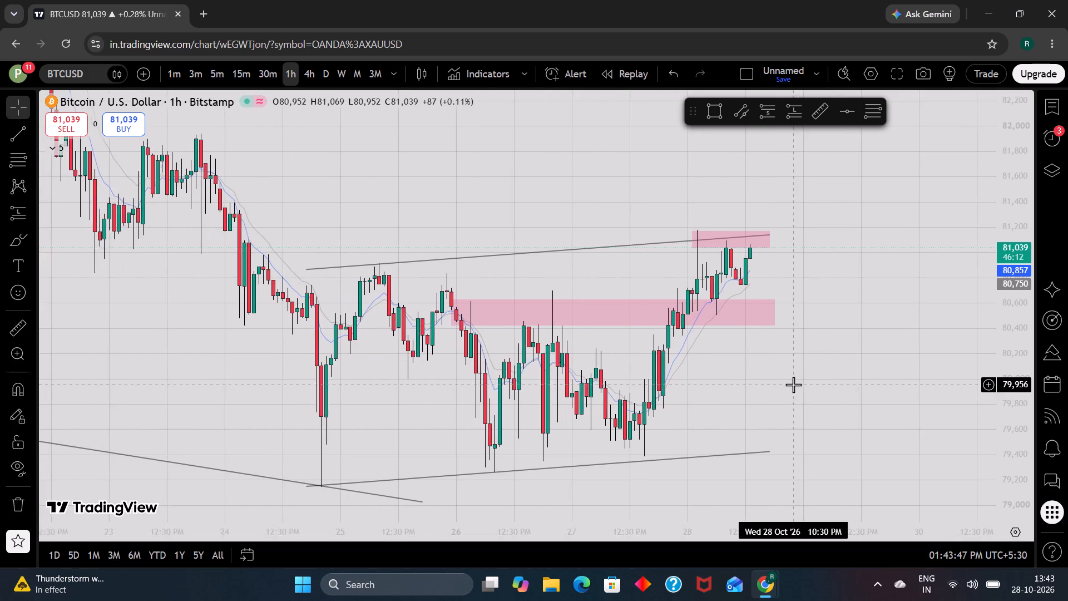
scroll(793, 385, "down", 2)
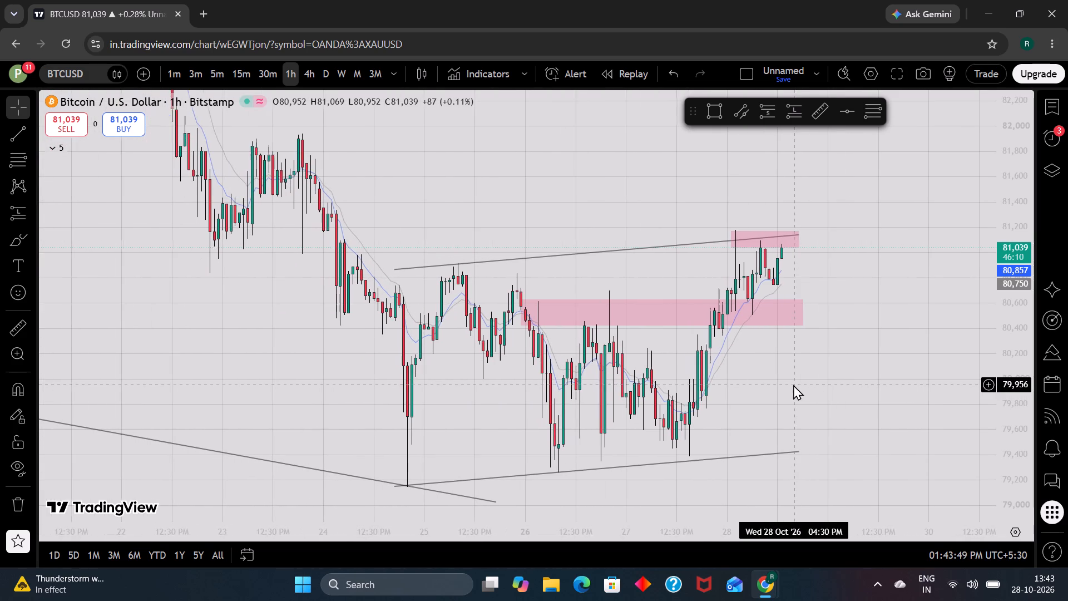
scroll(803, 385, "up", 2)
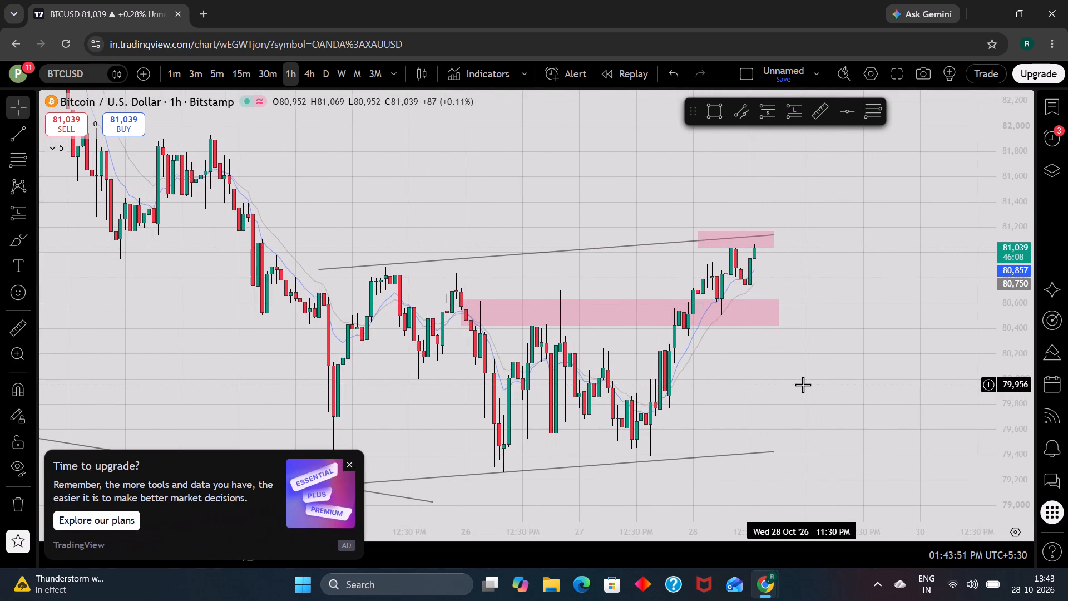
left_click(344, 463)
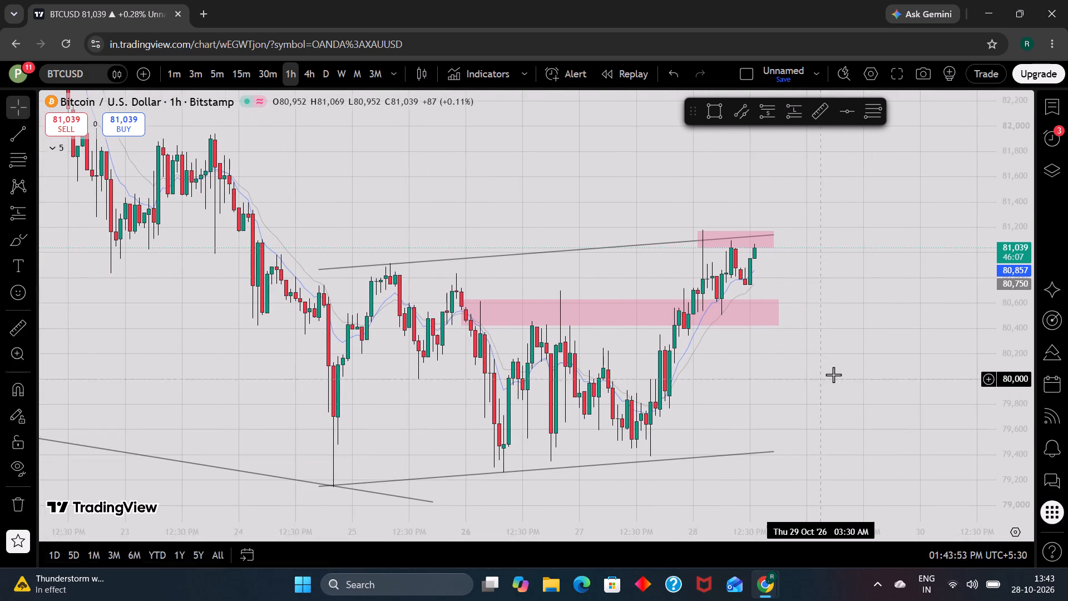
left_click_drag(833, 375, 782, 428)
left_click(309, 71)
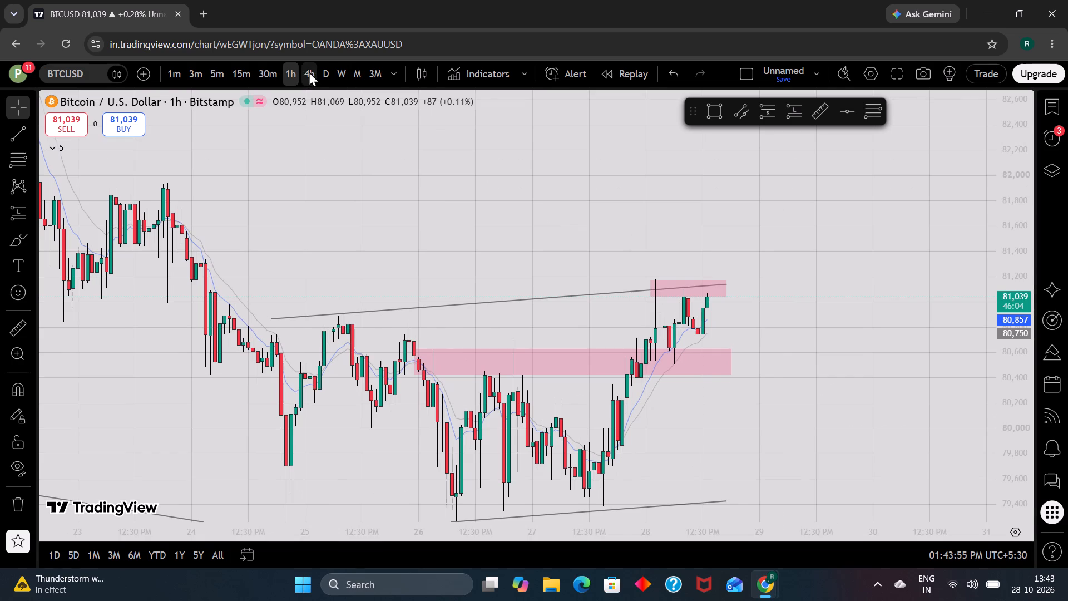
scroll(1034, 450, "down", 6)
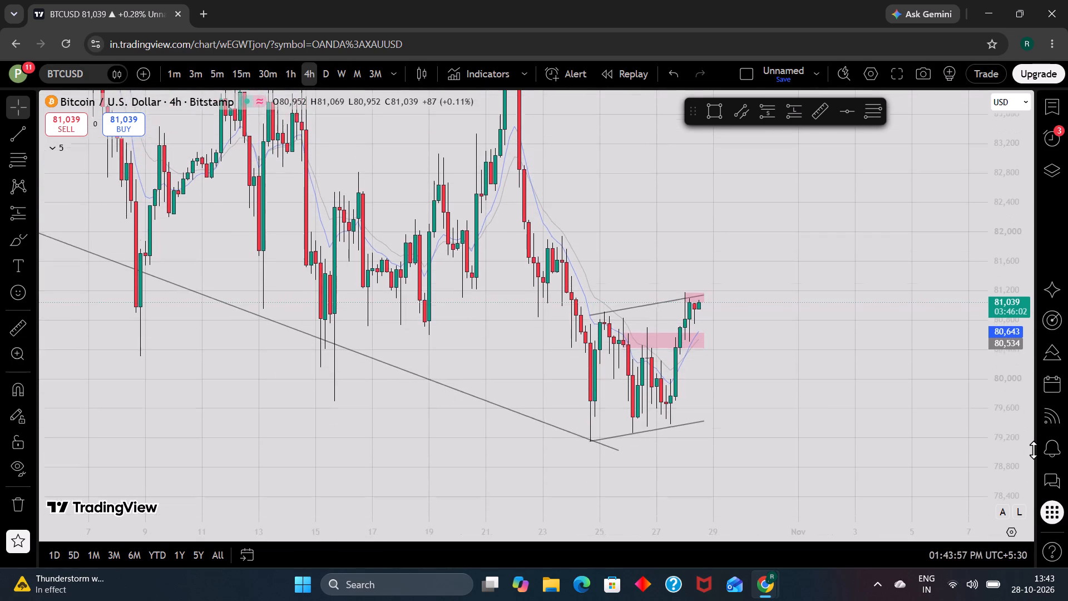
scroll(813, 403, "up", 1)
Search for forex factory in a new browser tab and open the Forex Factory site.
left_click(202, 14)
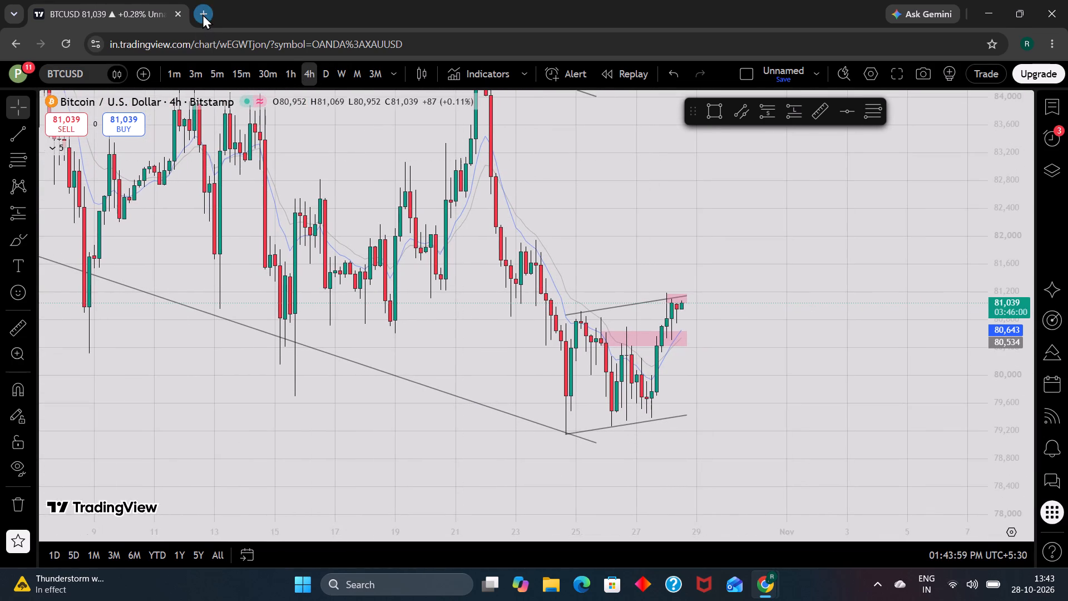
left_click(449, 262)
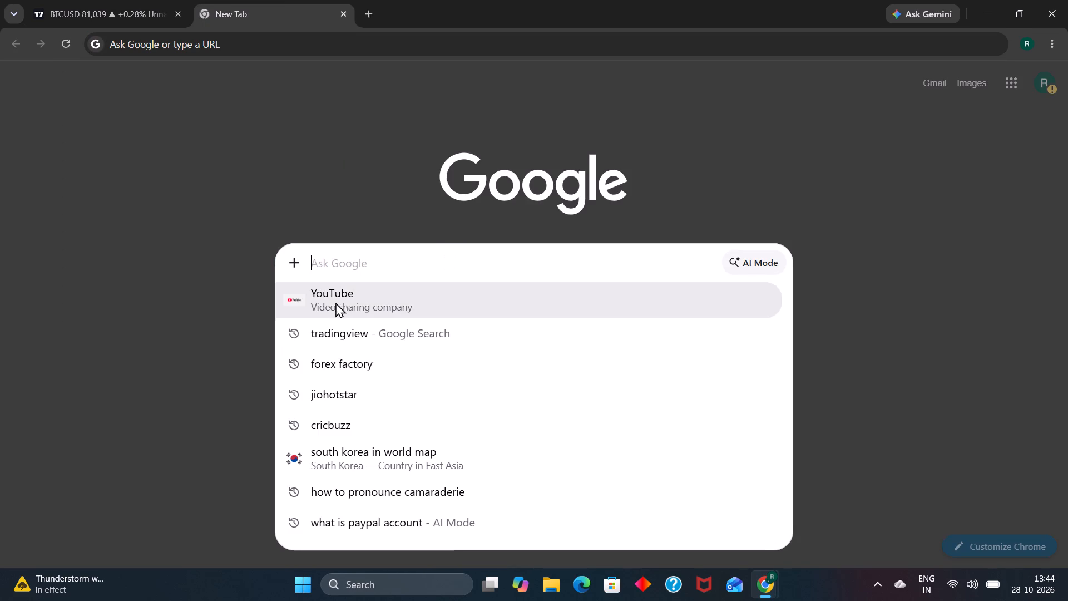
left_click(368, 373)
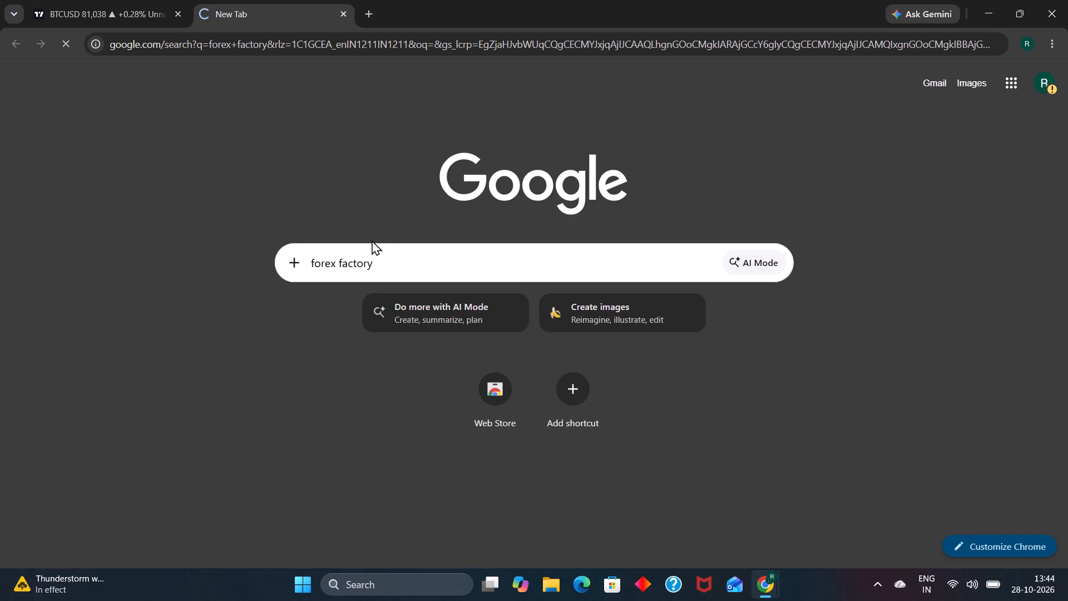
left_click(222, 216)
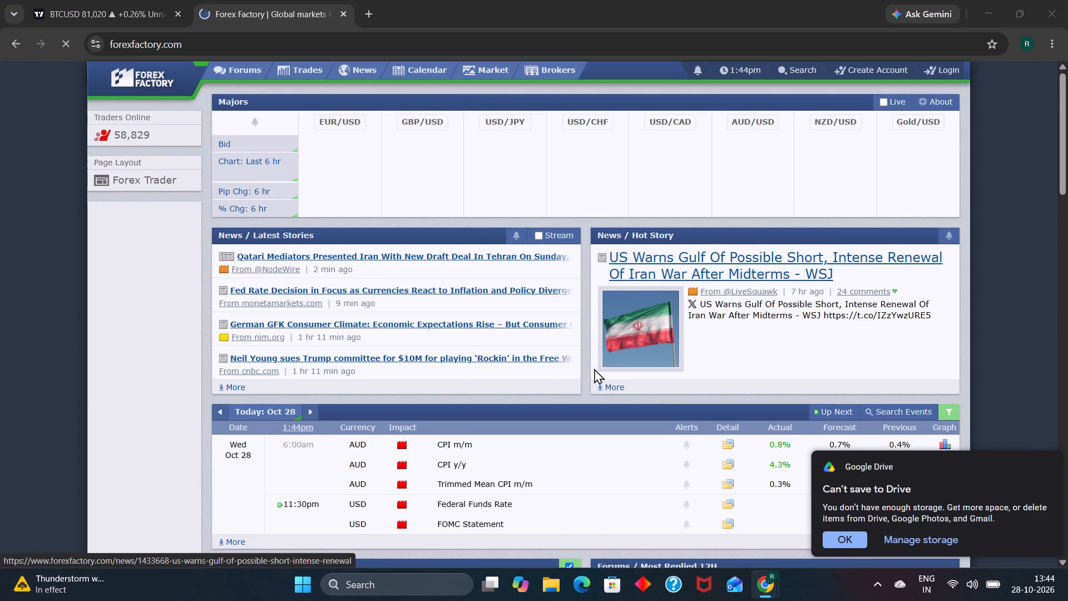
Check Forex Factory's economic calendar events for 28 and 29 Oct, and close the site.
scroll(594, 368, "down", 4)
scroll(594, 368, "up", 2)
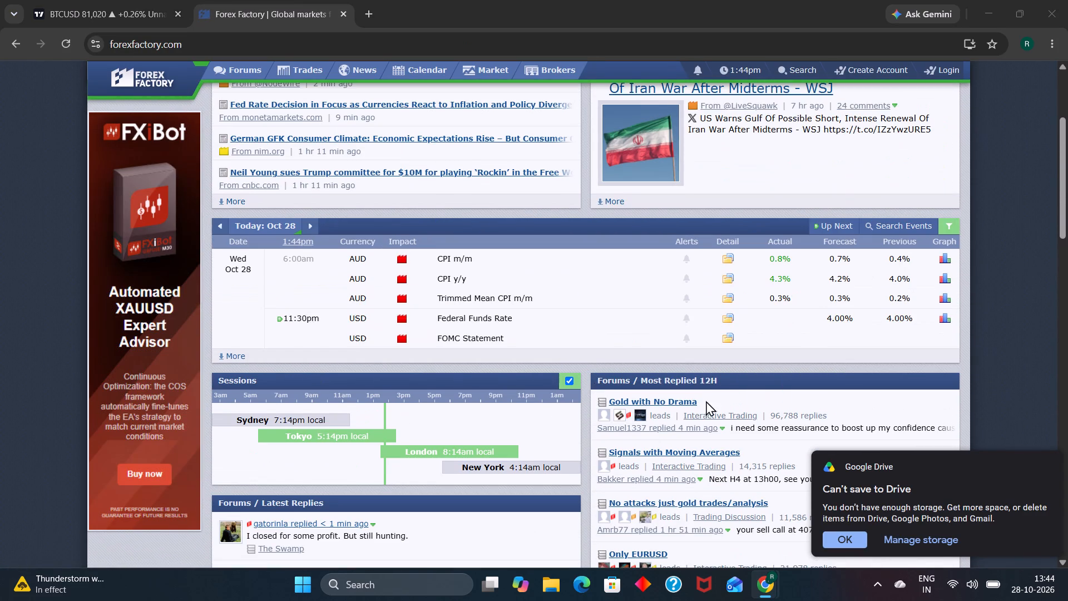
left_click(1039, 471)
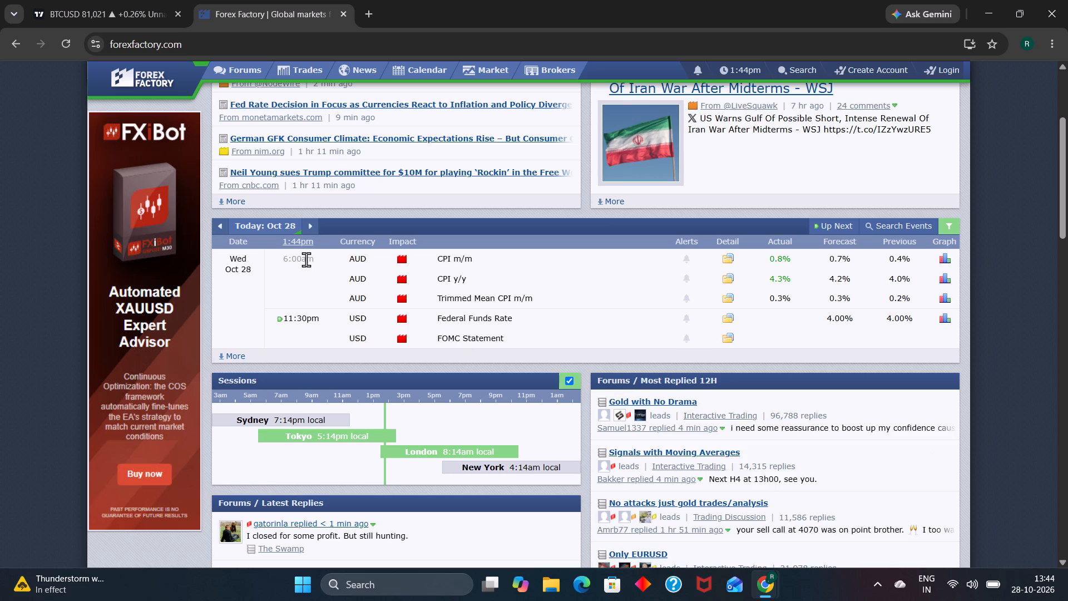
left_click(309, 225)
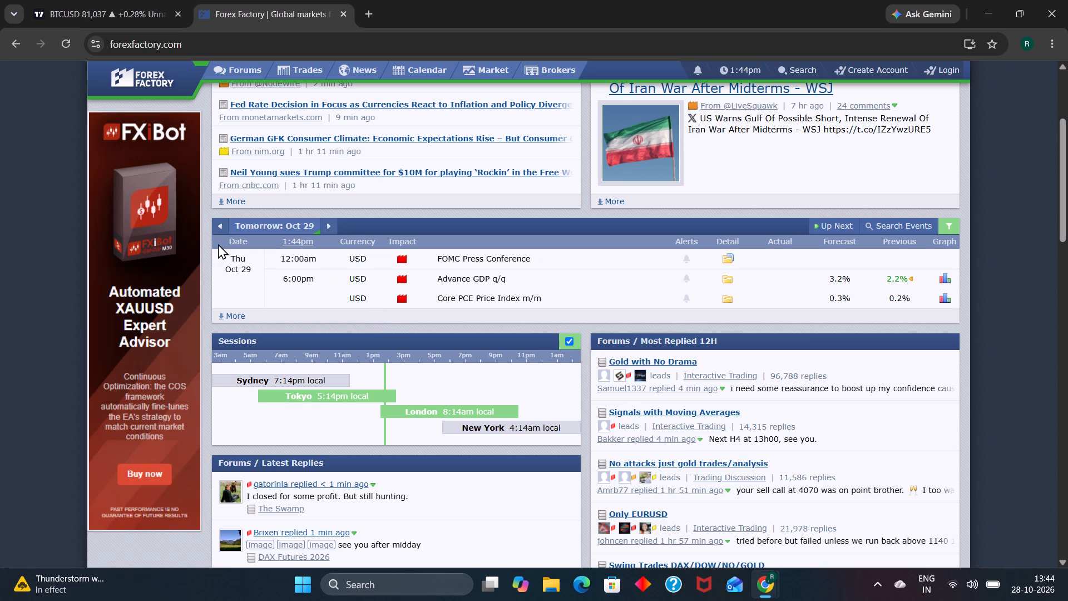
left_click(223, 226)
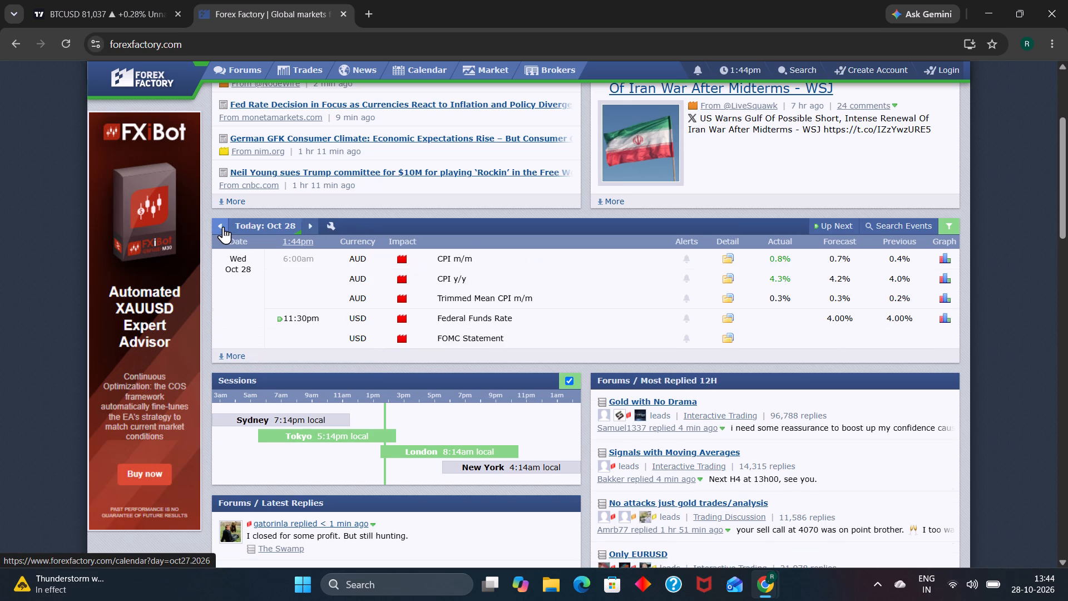
left_click(343, 11)
Examine BTCUSD price action within the channel lines and pink zones on the 4-hour and 1-hour charts.
scroll(824, 389, "up", 1)
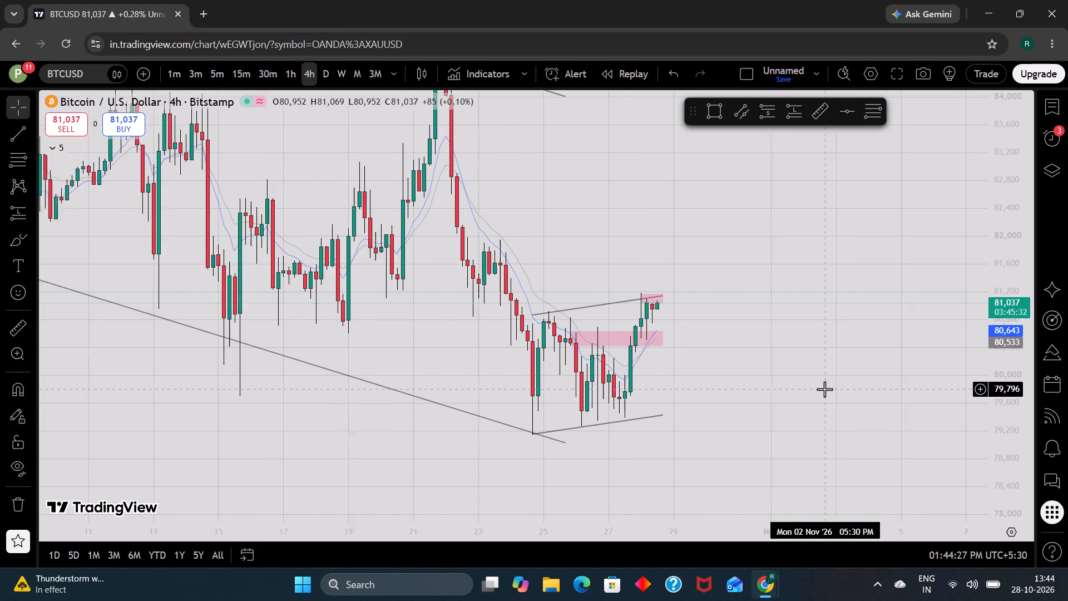
scroll(824, 389, "up", 1)
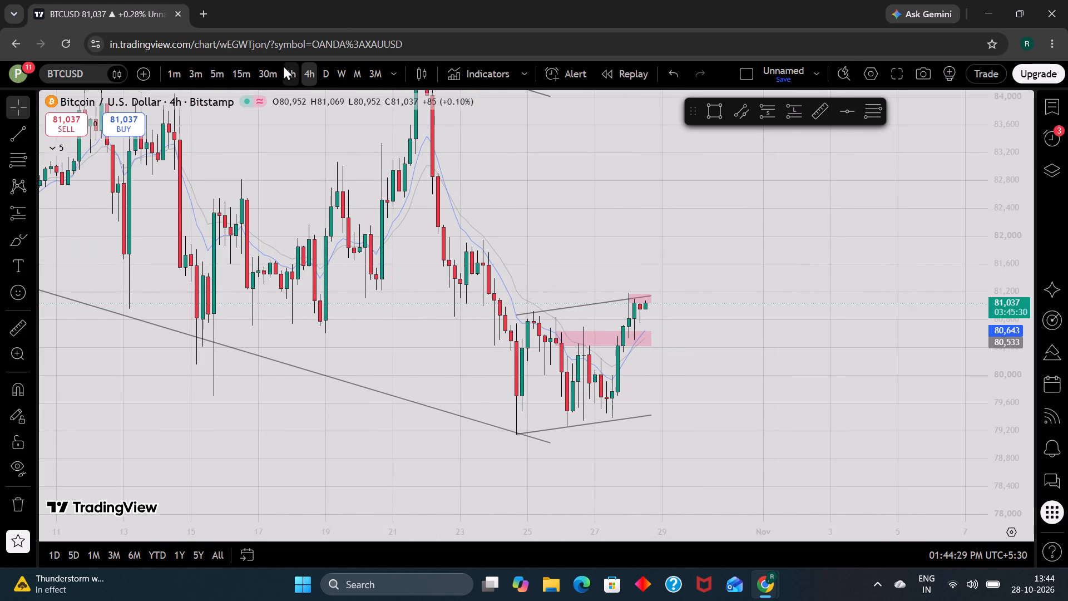
left_click(283, 65)
scroll(1012, 336, "up", 8)
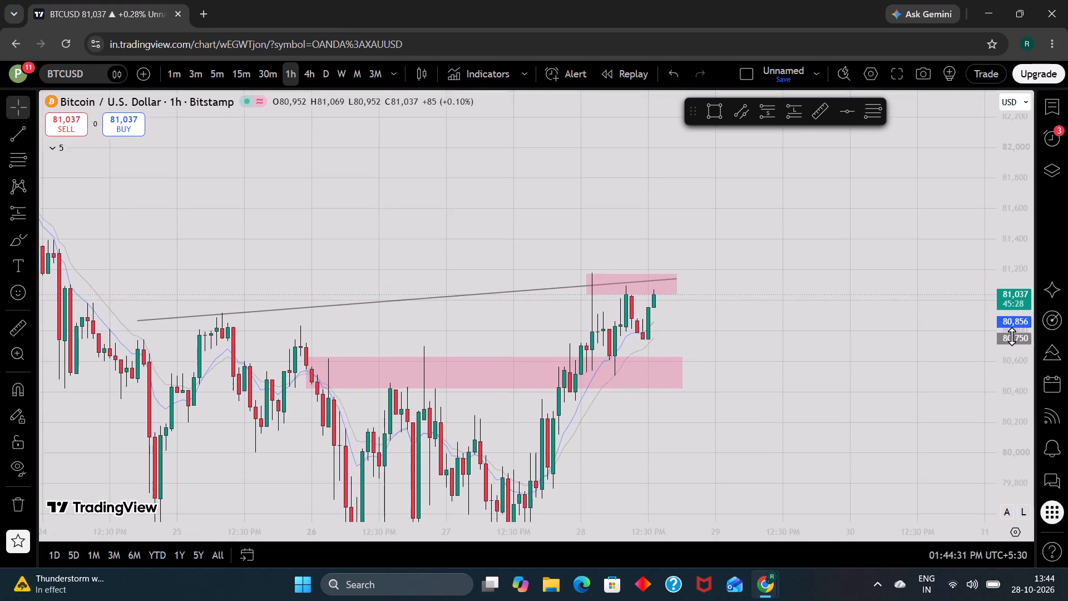
scroll(844, 352, "up", 1)
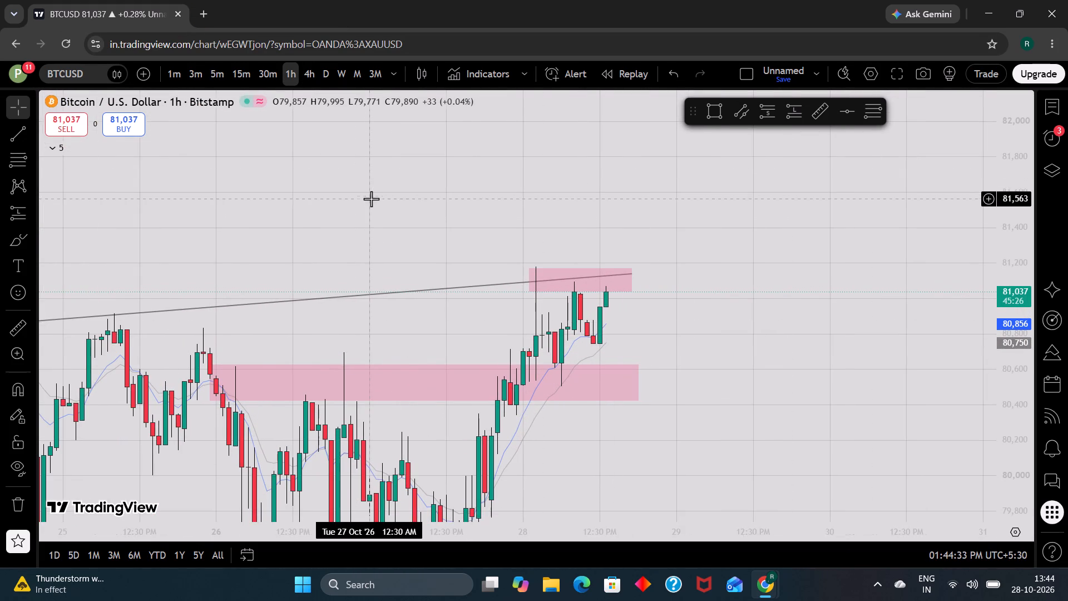
left_click_drag(371, 199, 354, 170)
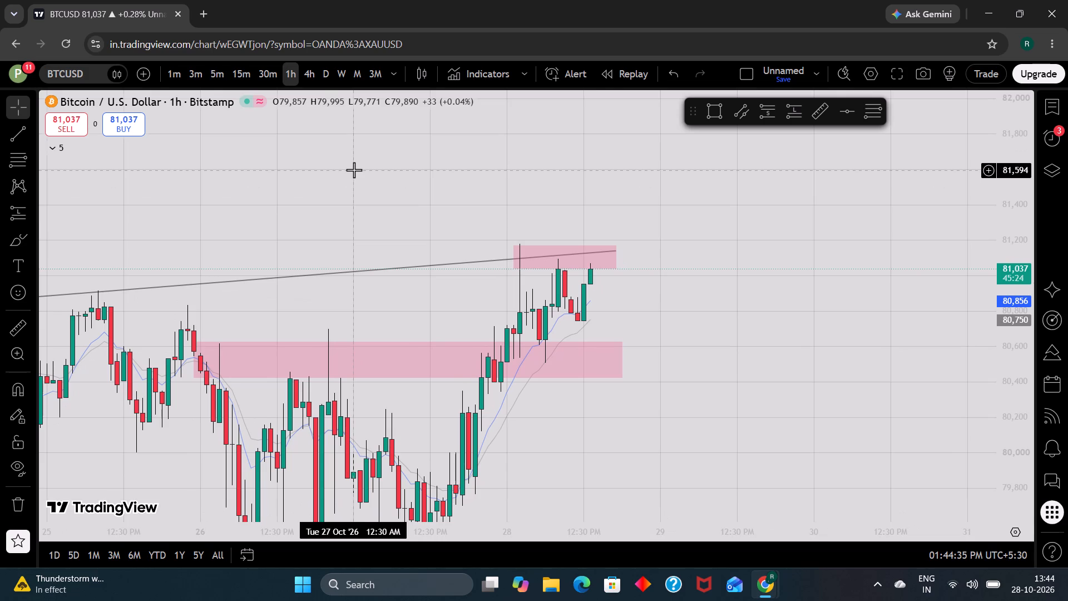
scroll(354, 170, "down", 3)
scroll(494, 230, "up", 1)
left_click_drag(462, 258, 456, 194)
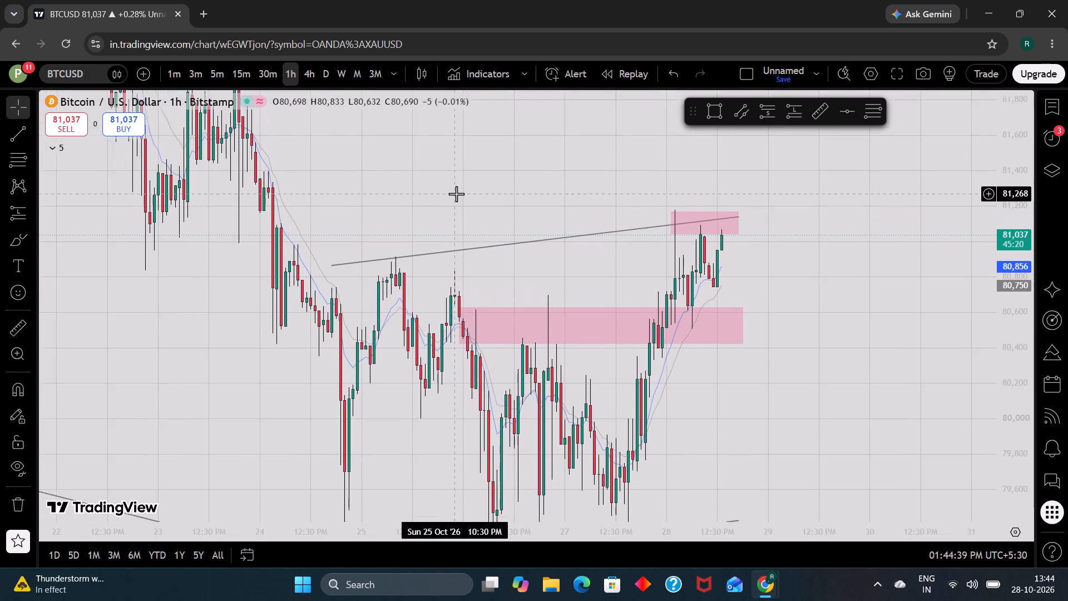
scroll(456, 194, "up", 1)
left_click(308, 72)
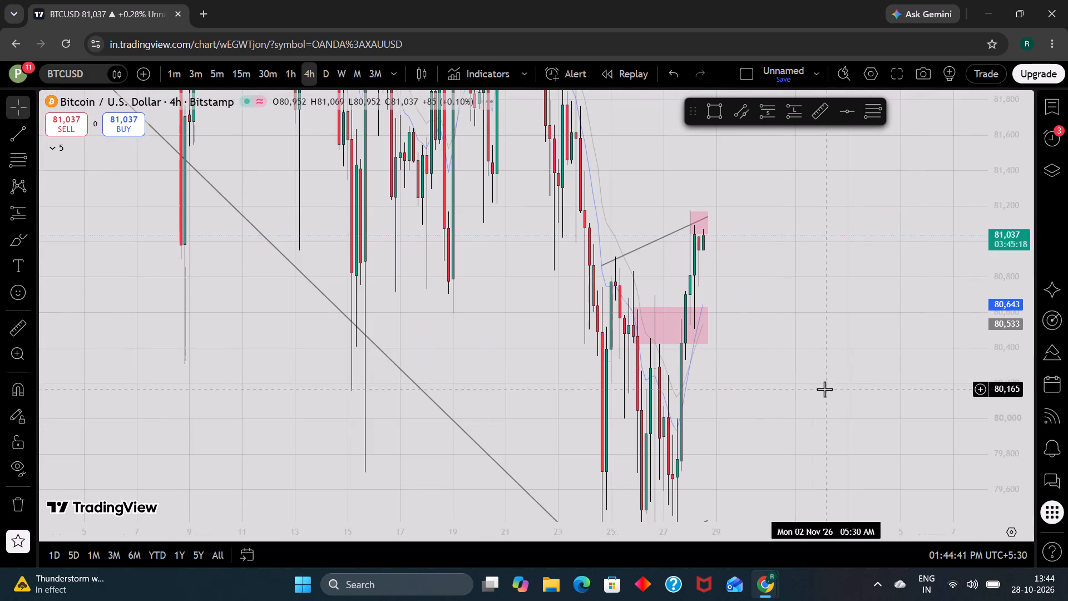
scroll(1027, 419, "down", 8)
scroll(894, 395, "up", 1)
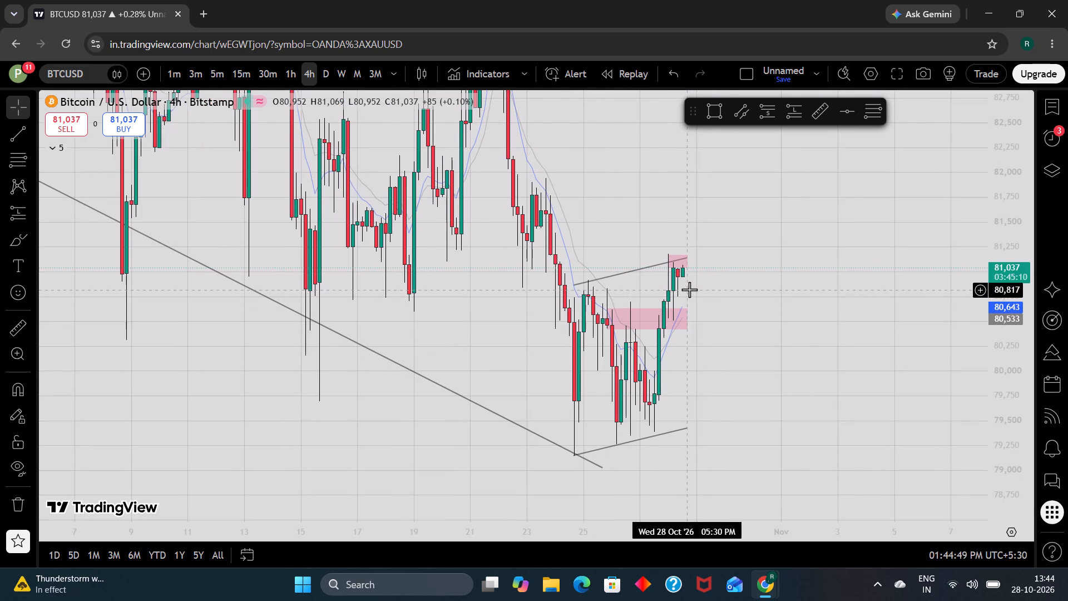
scroll(745, 334, "up", 1)
left_click(745, 334)
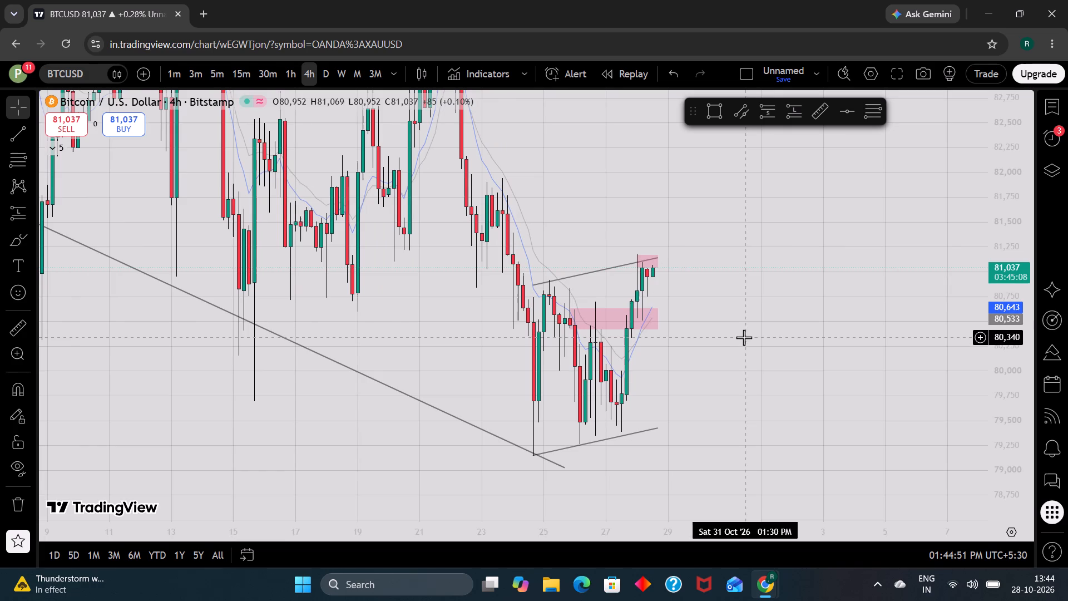
Examine recent BTCUSD candles between the two pink zones on the 30-minute chart.
left_click(289, 71)
left_click(267, 71)
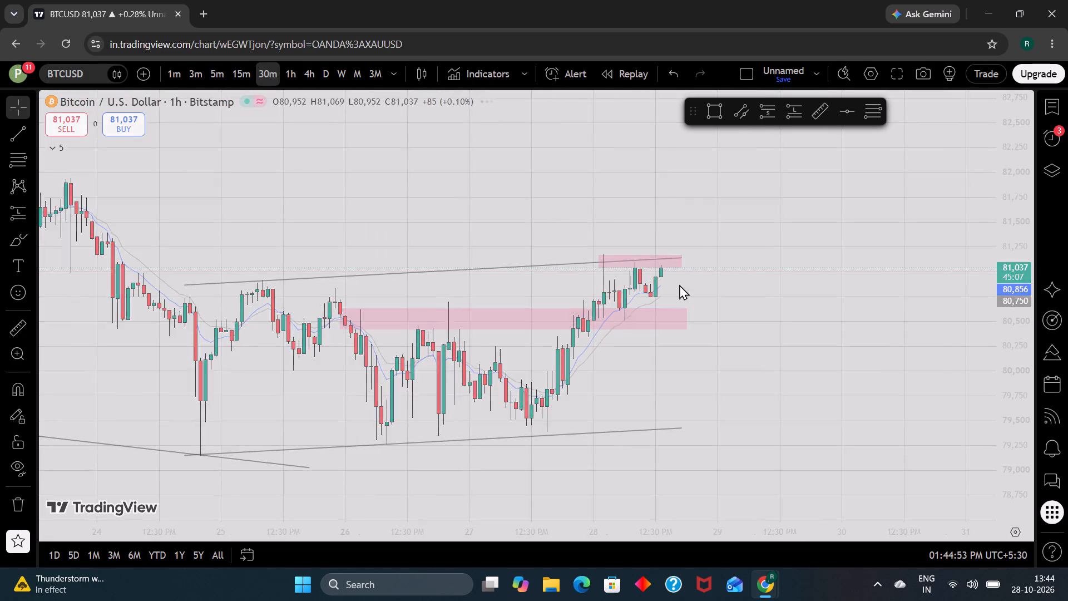
scroll(1018, 384, "up", 7)
scroll(874, 367, "down", 6)
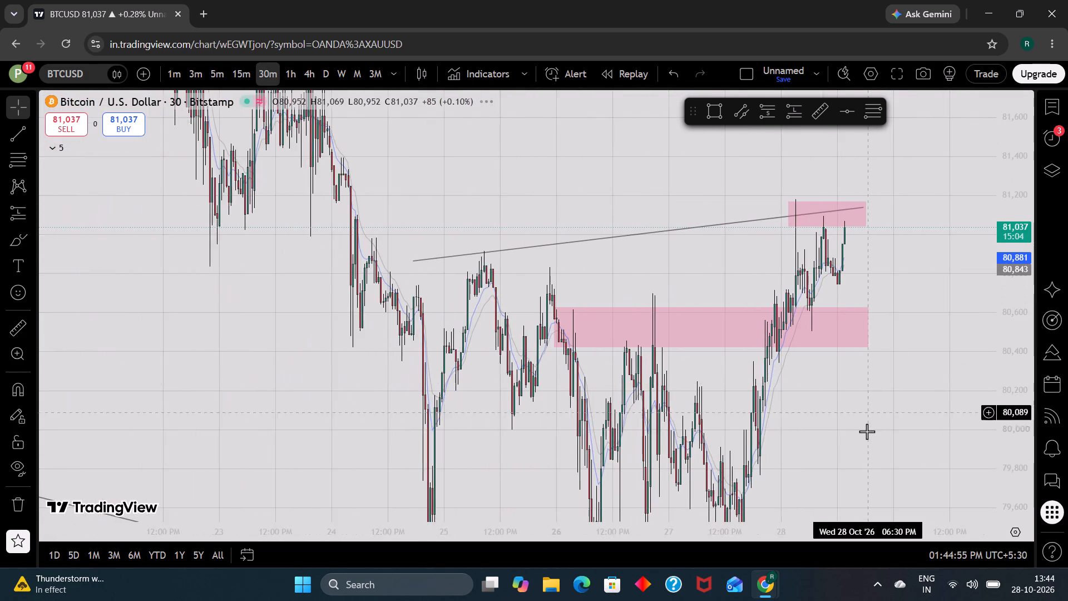
scroll(867, 431, "up", 1)
scroll(1013, 426, "down", 1)
scroll(856, 386, "up", 1)
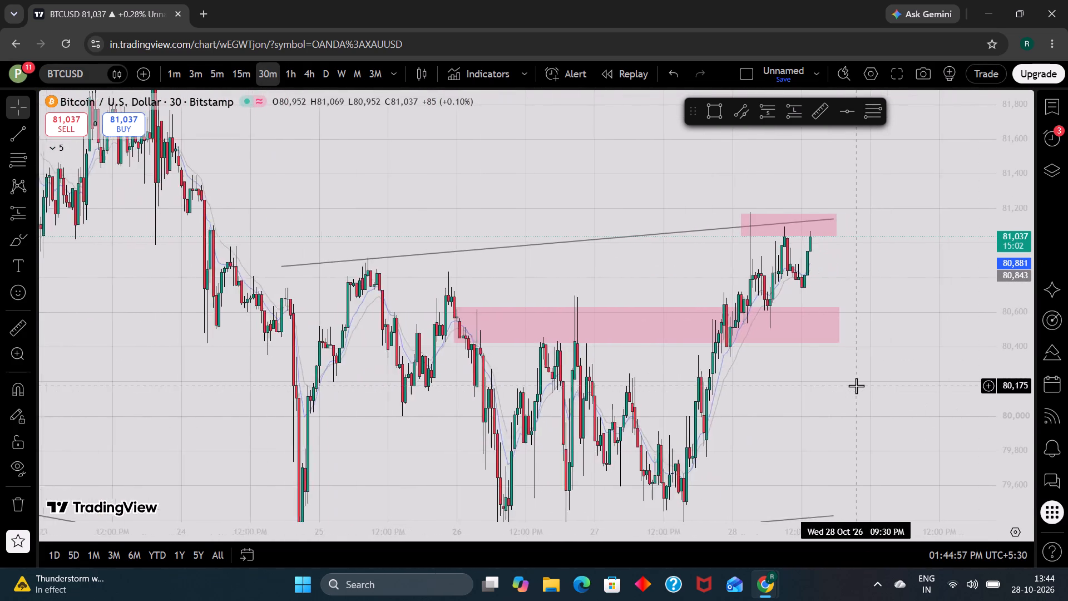
scroll(856, 386, "up", 1)
On the 15-minute BTCUSD chart, draw a rectangle zone from 07:00 AM to 01:15 PM on 28 Oct, between about 80,779 and 80,822.
left_click(239, 76)
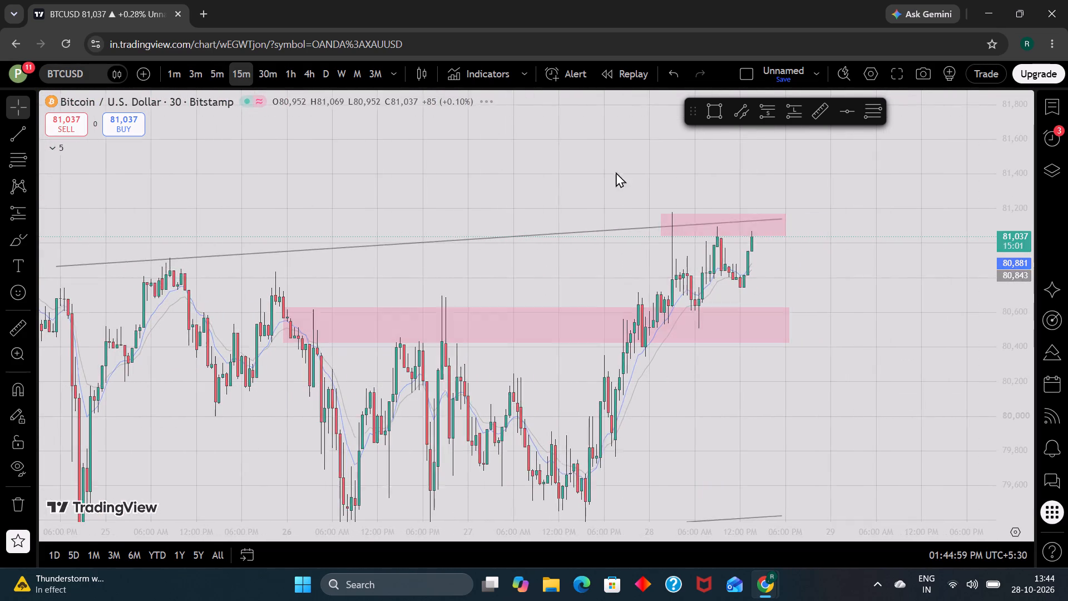
left_click_drag(918, 289, 900, 323)
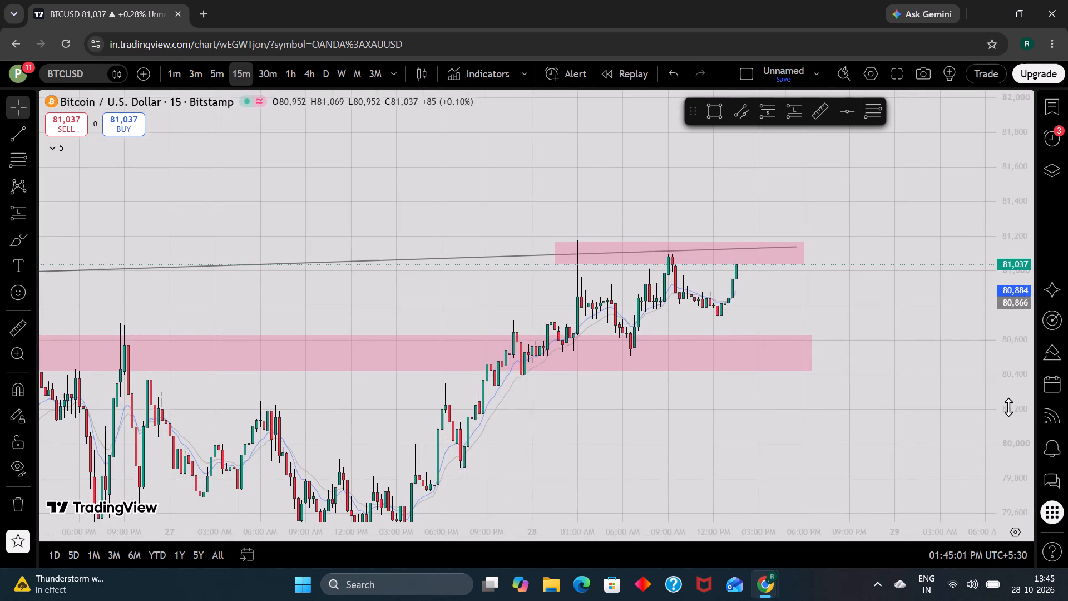
scroll(1008, 407, "up", 6)
scroll(815, 361, "up", 2)
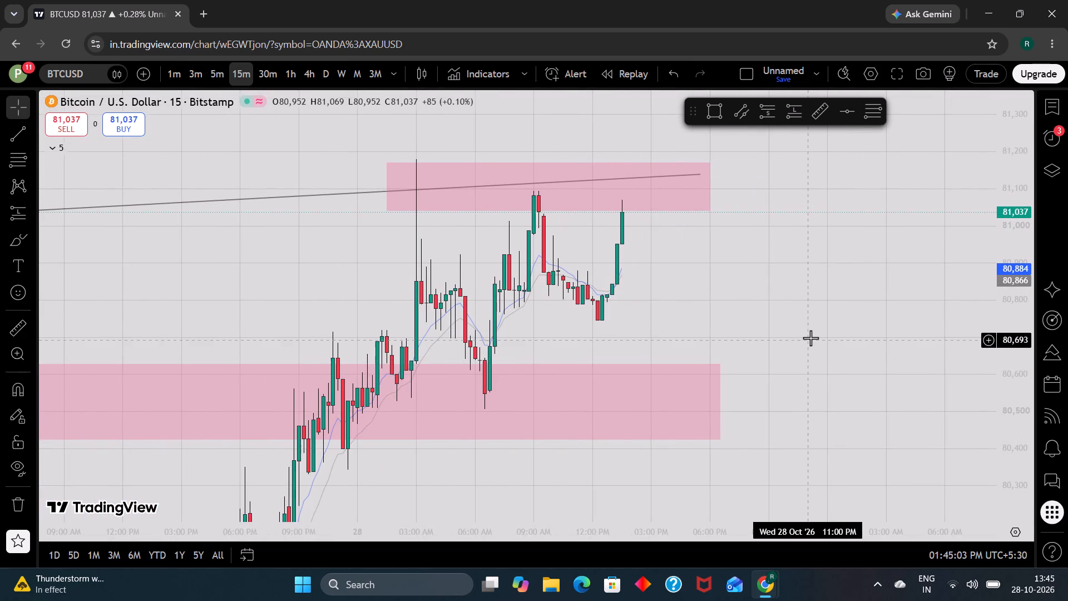
scroll(810, 338, "up", 1)
left_click_drag(810, 338, 796, 369)
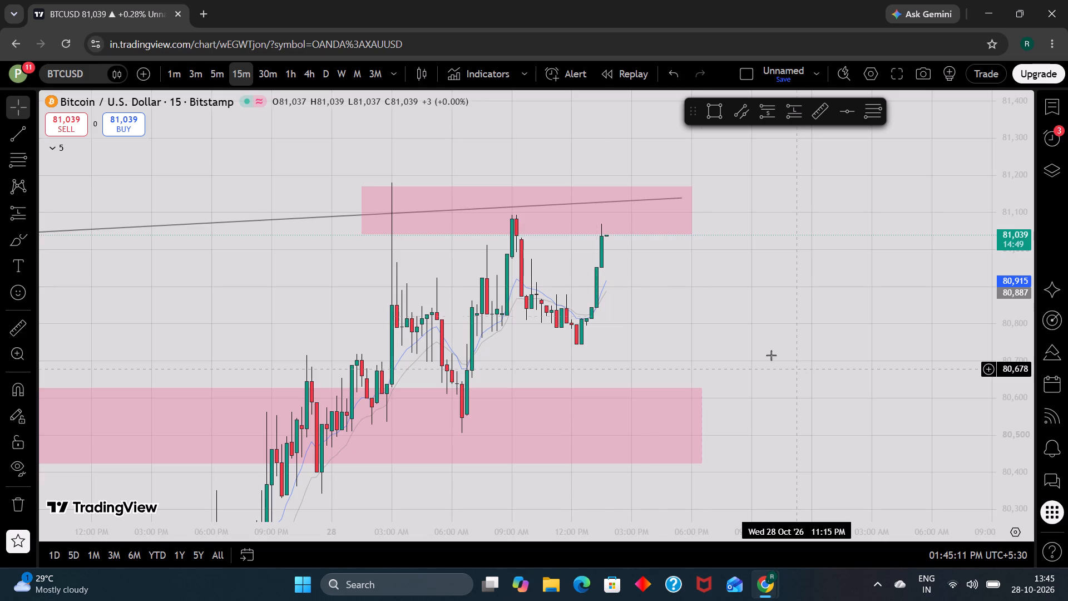
left_click(713, 123)
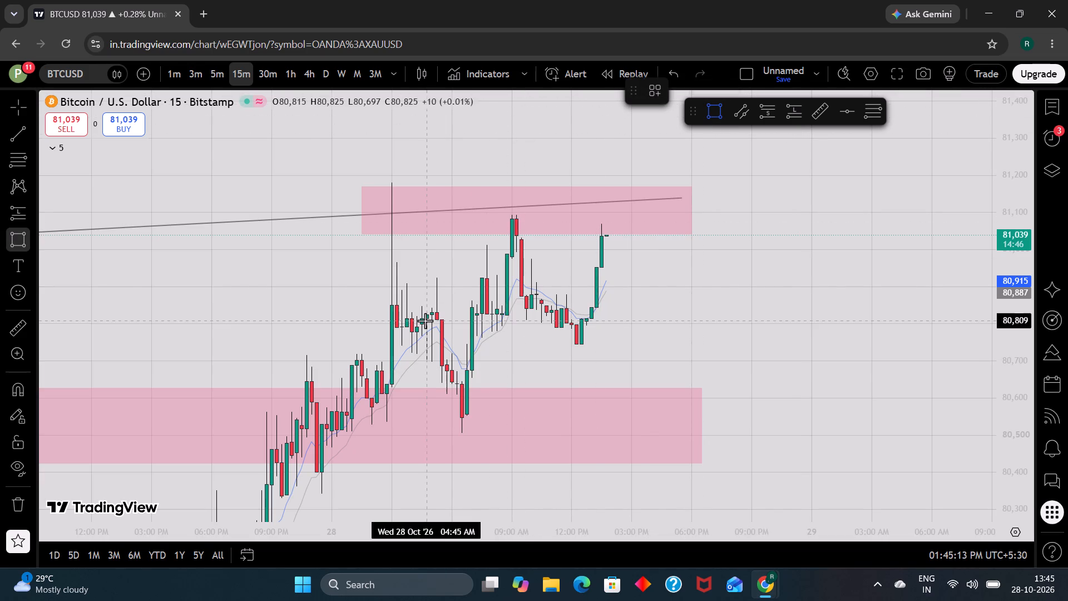
left_click(472, 317)
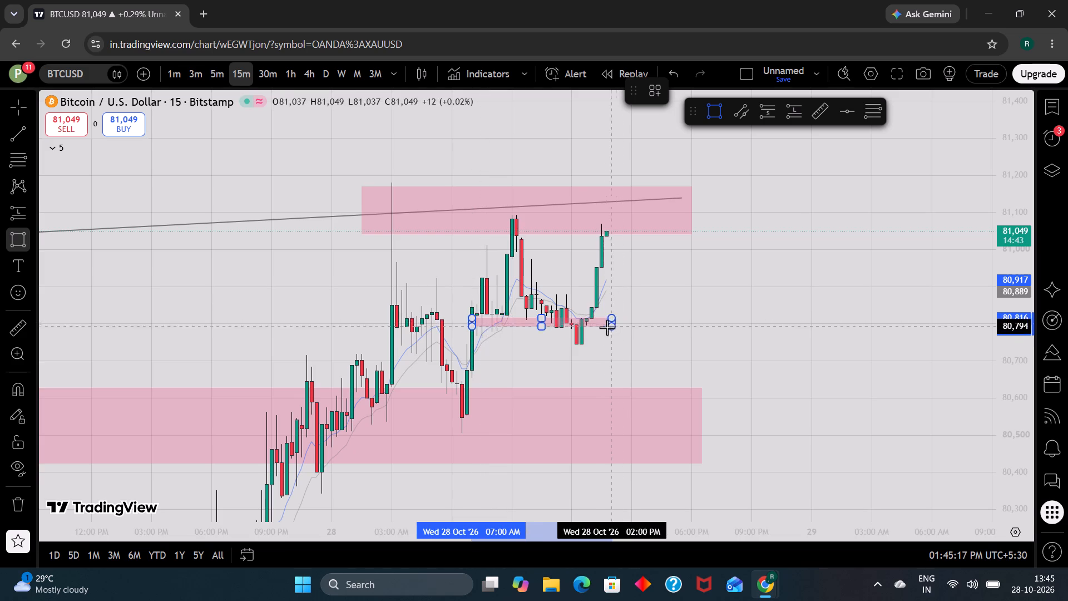
left_click(597, 331)
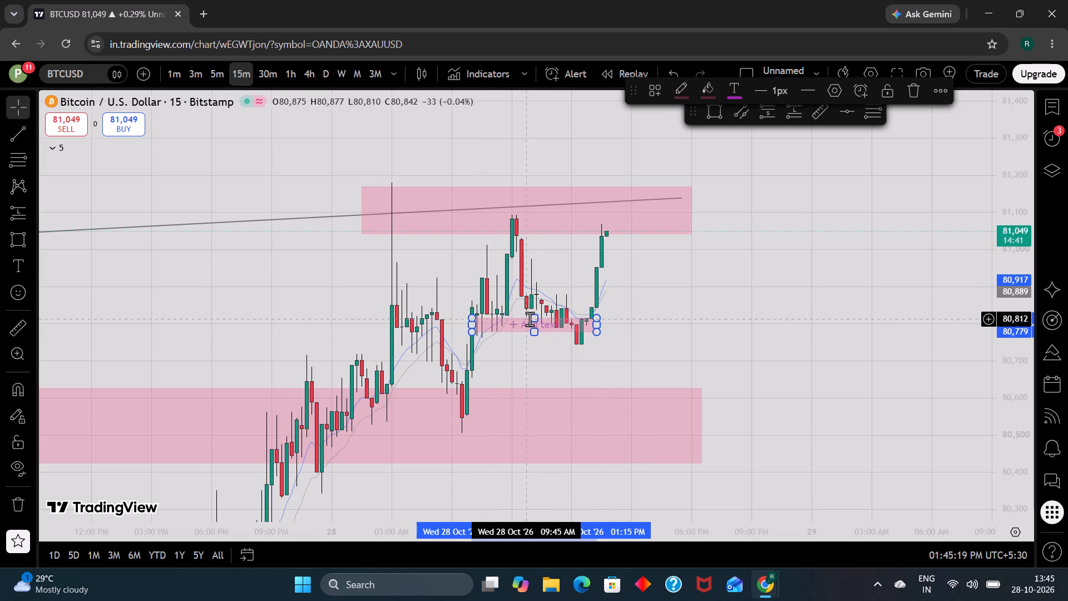
left_click_drag(531, 319, 539, 316)
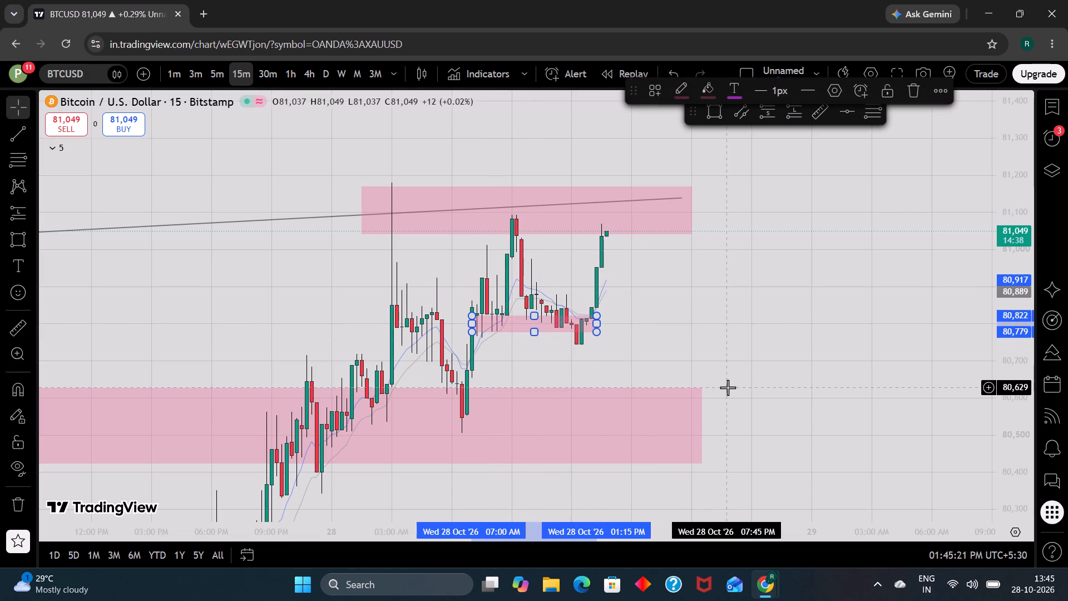
On the 30-minute BTCUSD chart, delete the small pink zone between about 80,779 and 80,822.
left_click(728, 387)
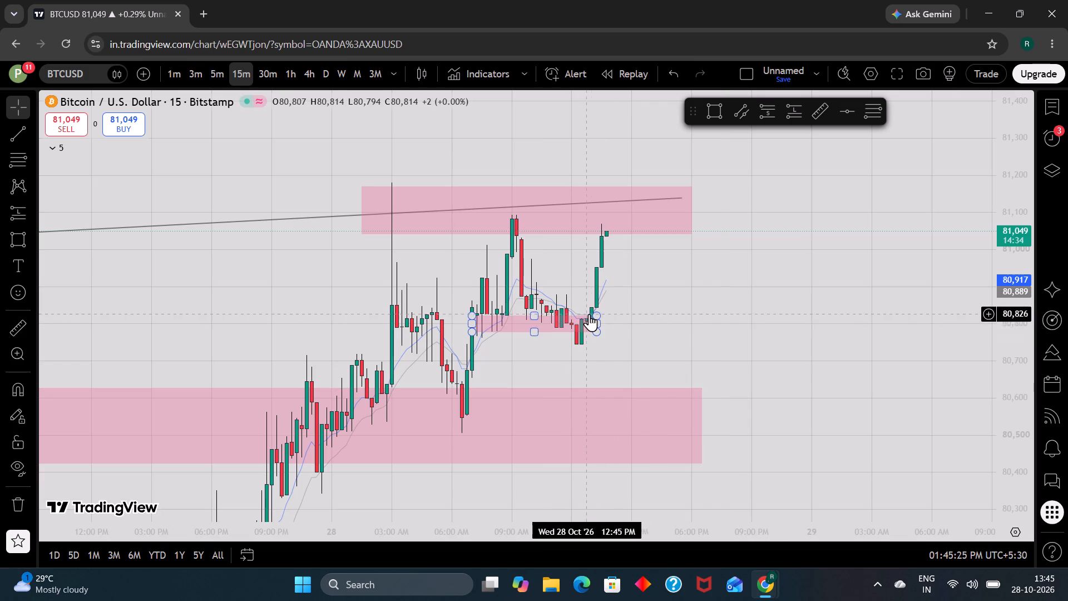
left_click(278, 75)
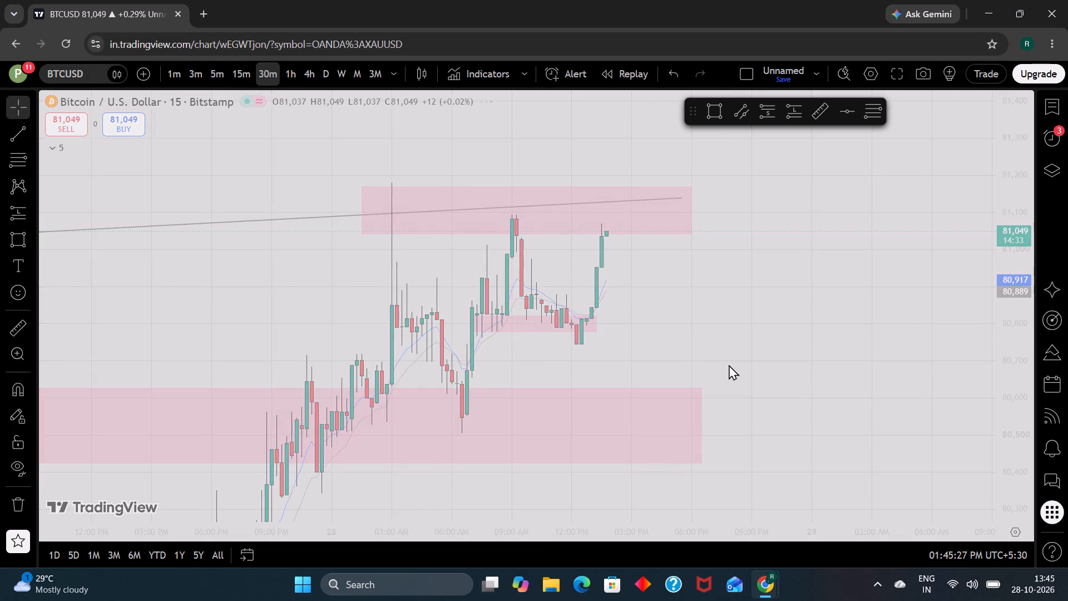
scroll(729, 364, "up", 2)
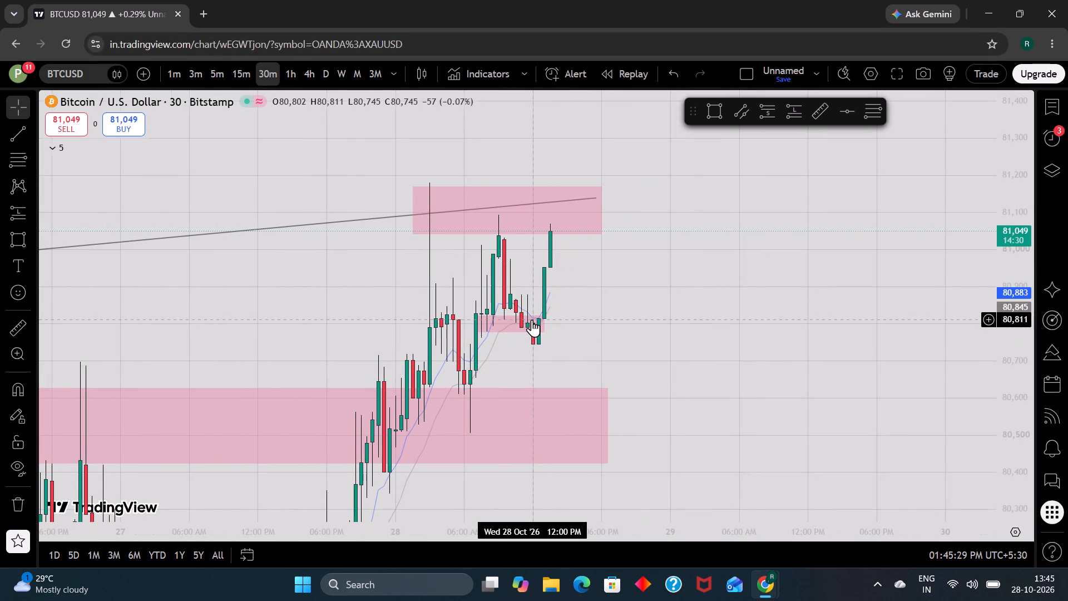
left_click(532, 319)
left_click(541, 323)
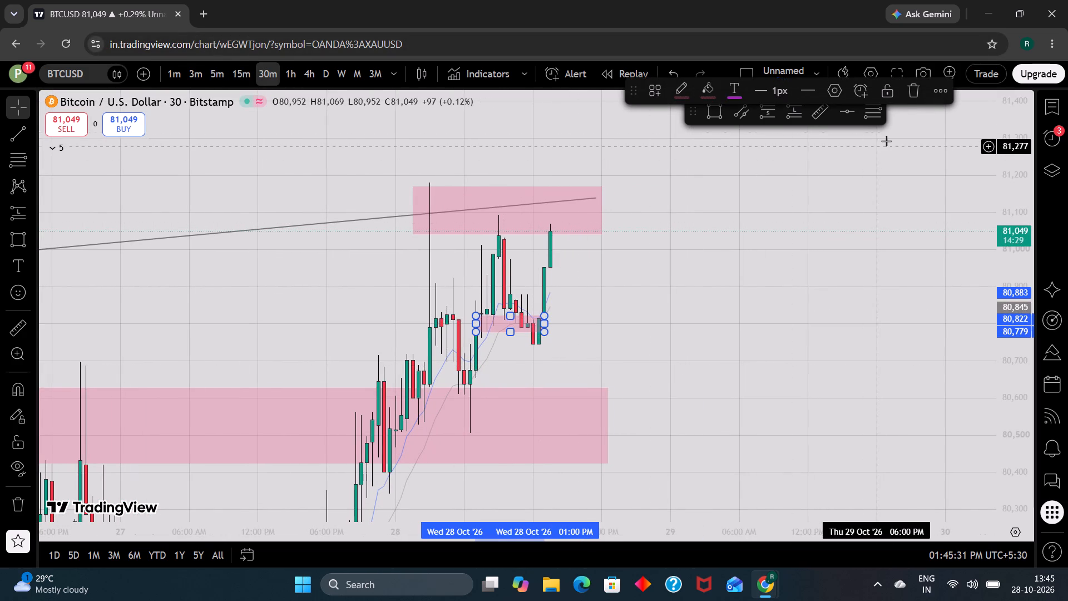
left_click(915, 97)
double_click(799, 302)
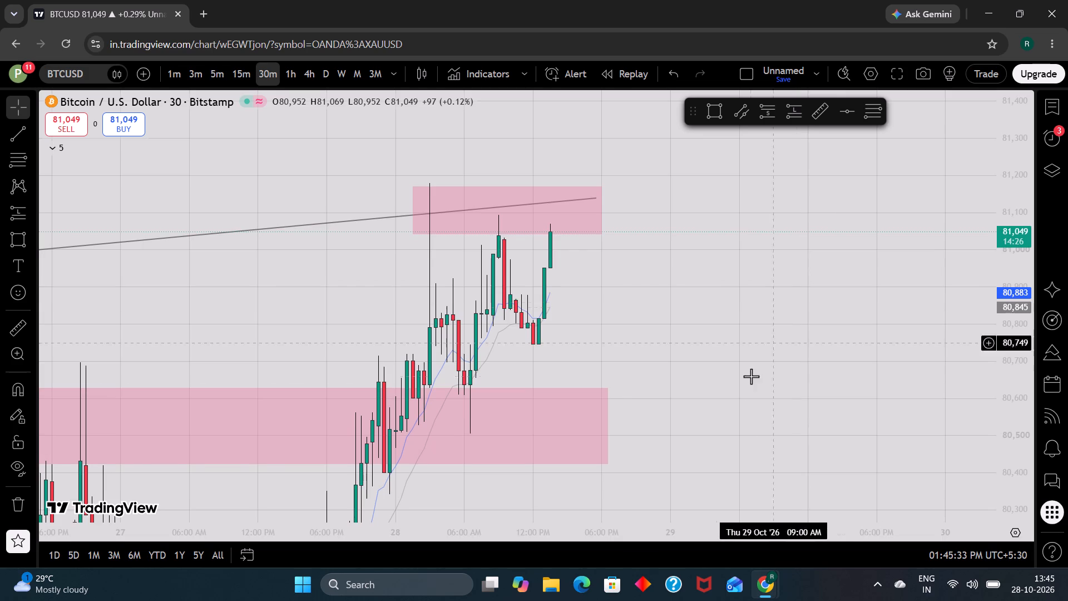
Switch past XAUUSD to AUDUSD and view the long position and the pink zone above it on the 30-minute chart.
scroll(744, 392, "up", 1)
left_click(744, 392)
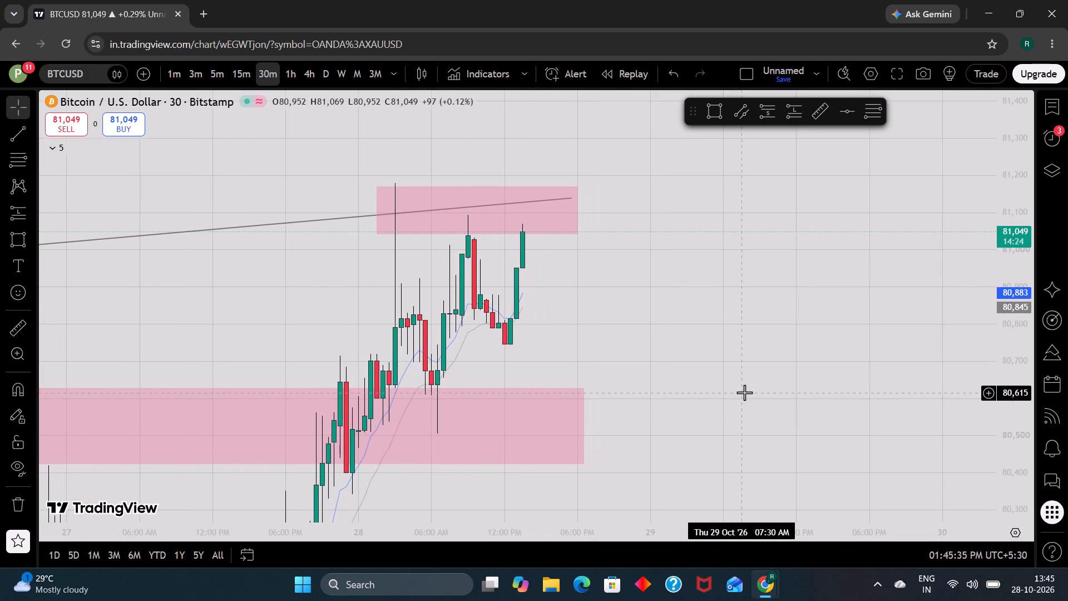
key("Down")
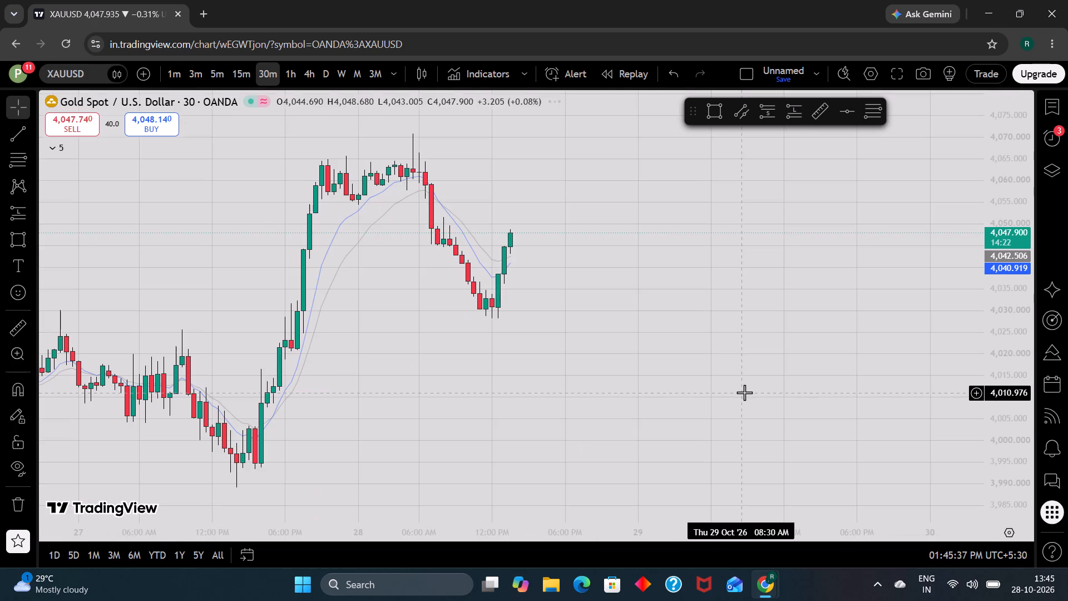
key("Down")
left_click_drag(744, 392, 738, 420)
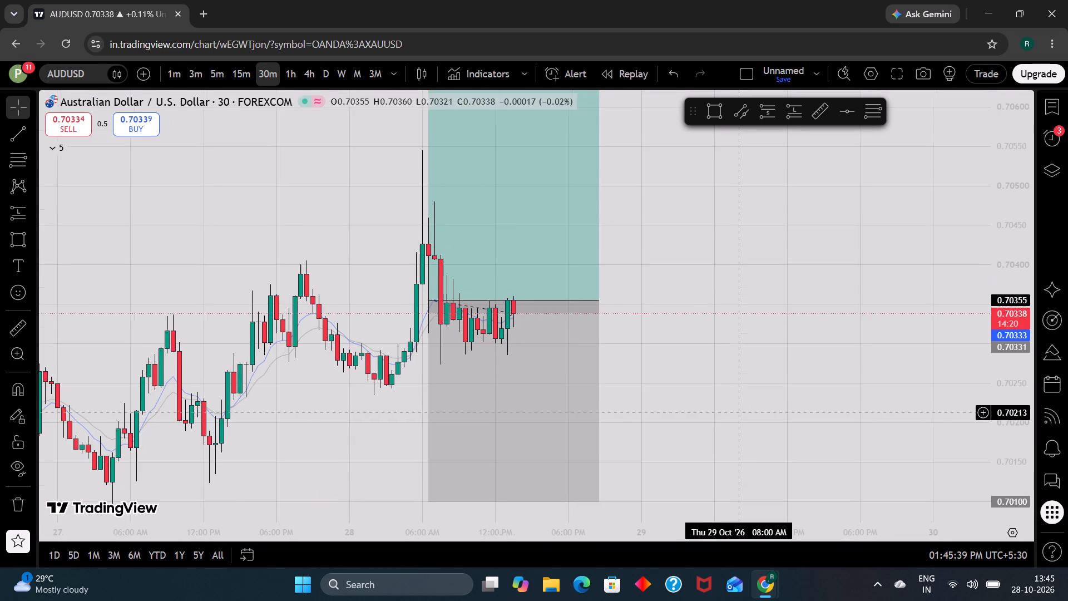
left_click_drag(738, 420, 738, 425)
left_click_drag(738, 425, 753, 521)
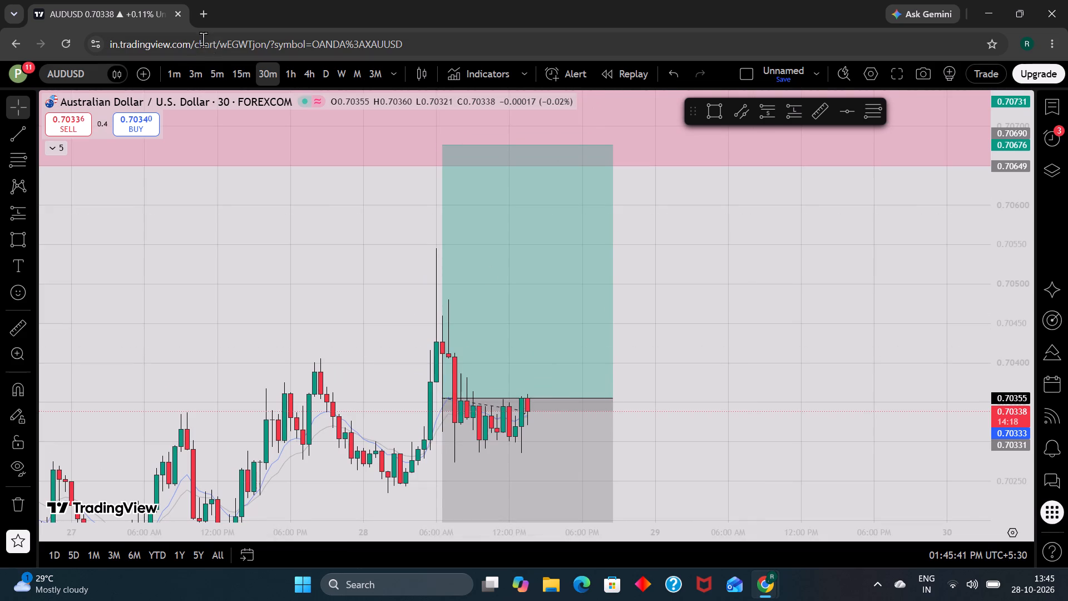
Examine AUDUSD price action within the channel lines and pink zones on the monthly and weekly charts.
left_click(342, 73)
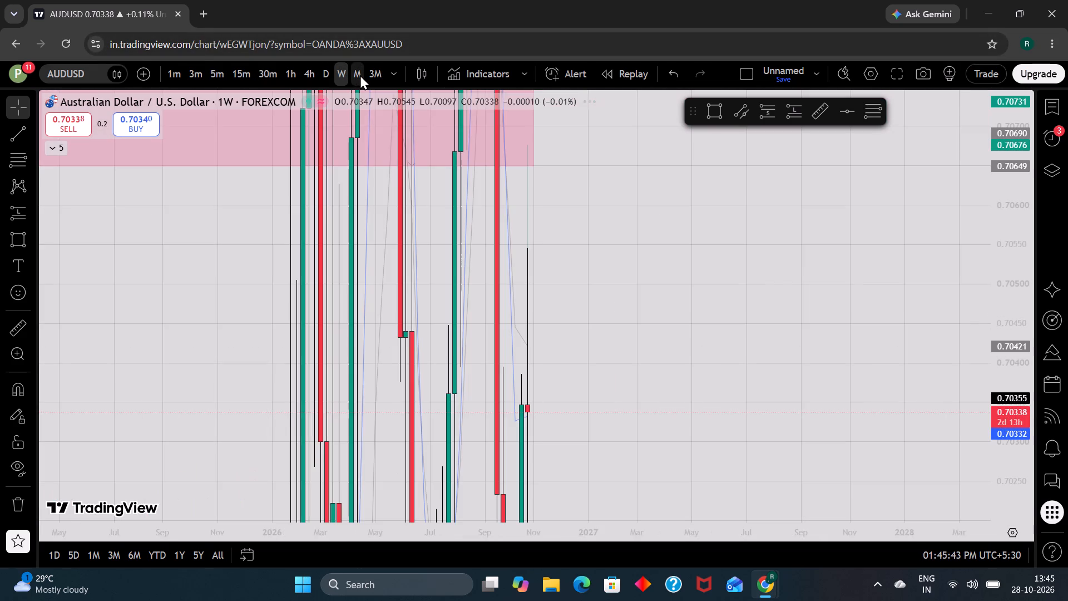
left_click(360, 75)
scroll(1023, 405, "down", 20)
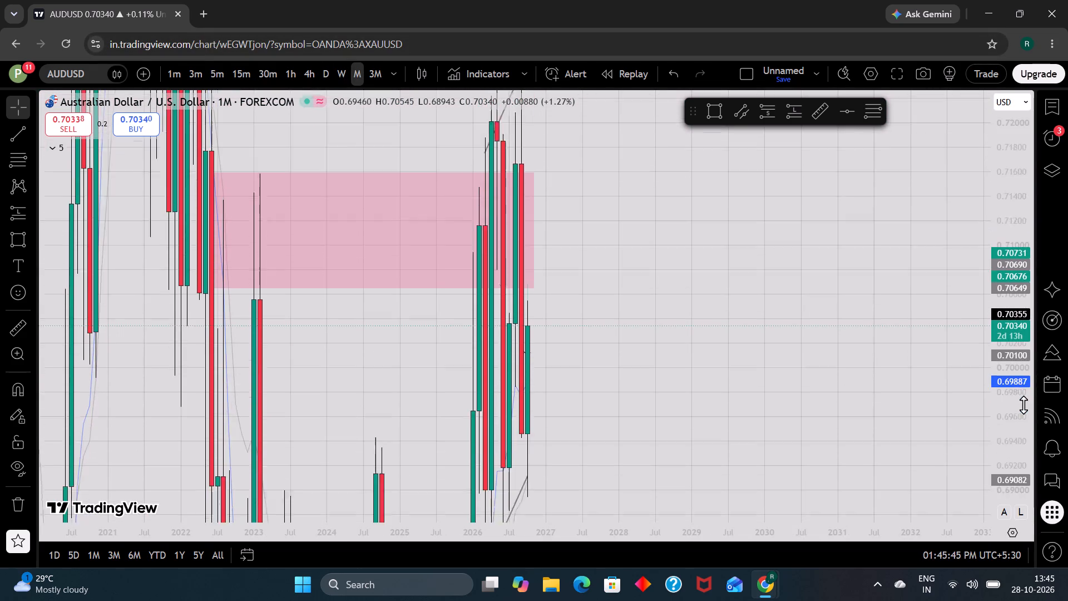
scroll(1023, 405, "down", 7)
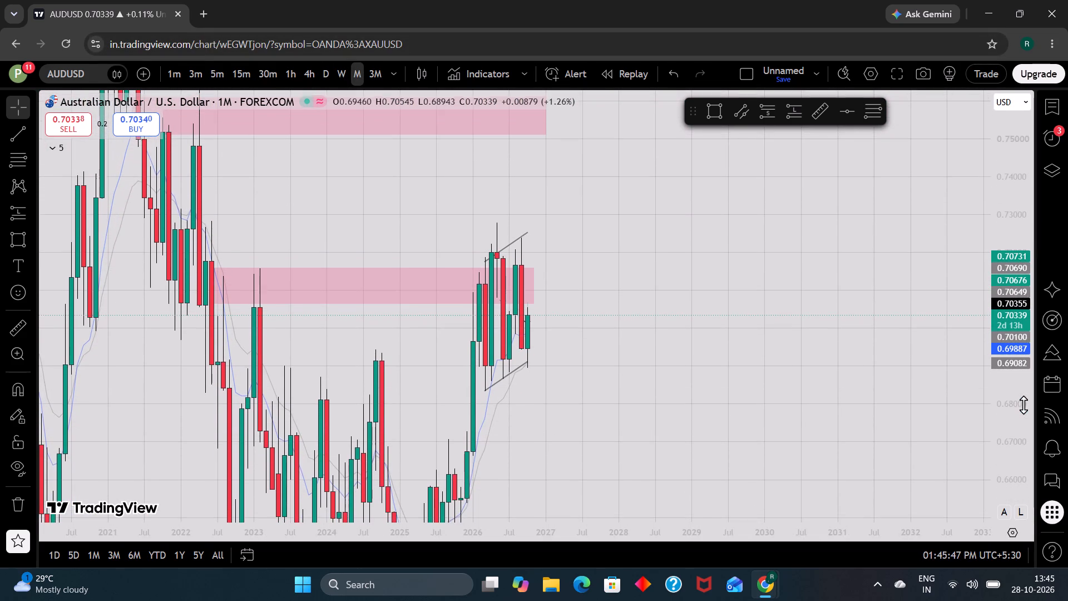
scroll(1023, 405, "up", 2)
scroll(816, 389, "up", 1)
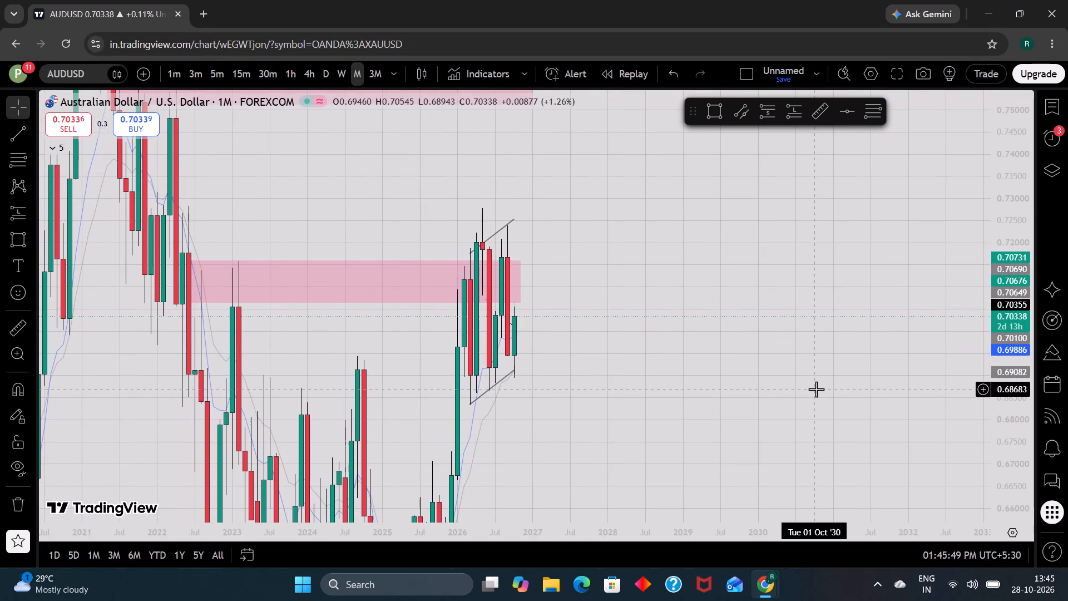
scroll(816, 389, "up", 1)
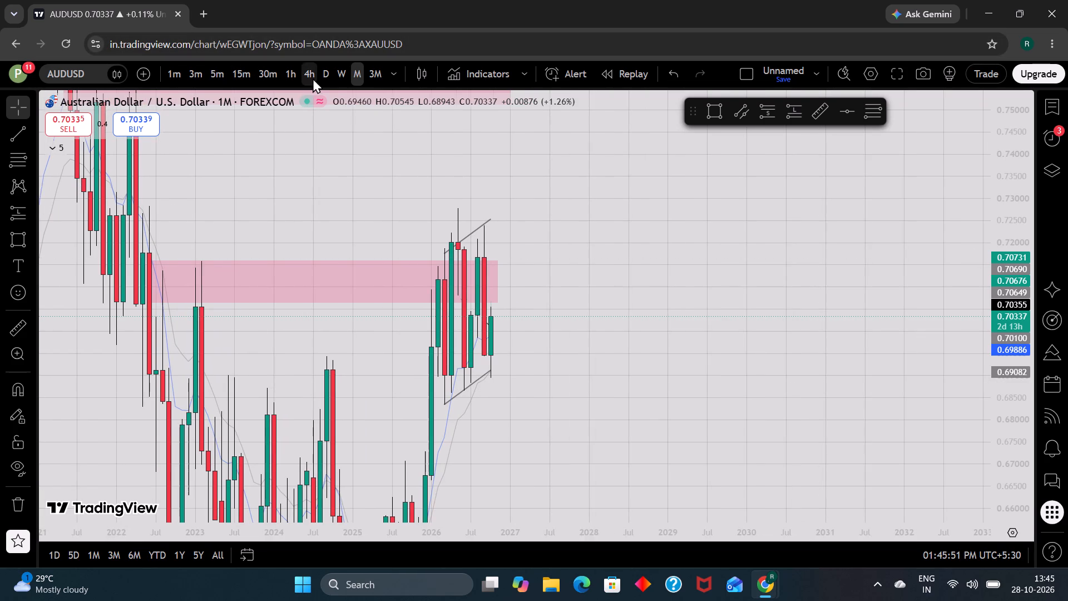
left_click(335, 74)
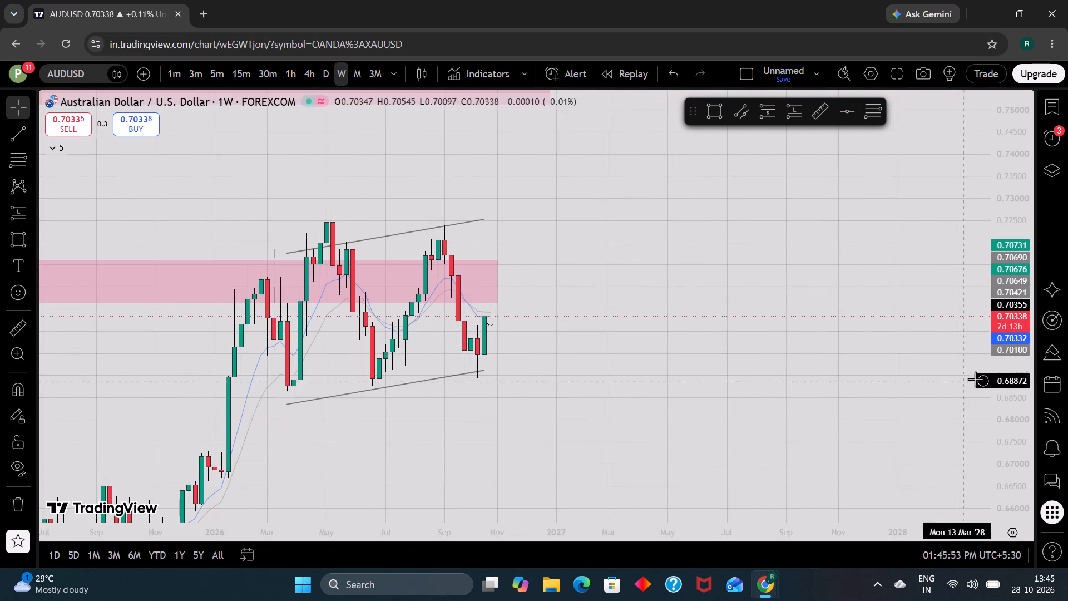
scroll(1005, 370, "up", 7)
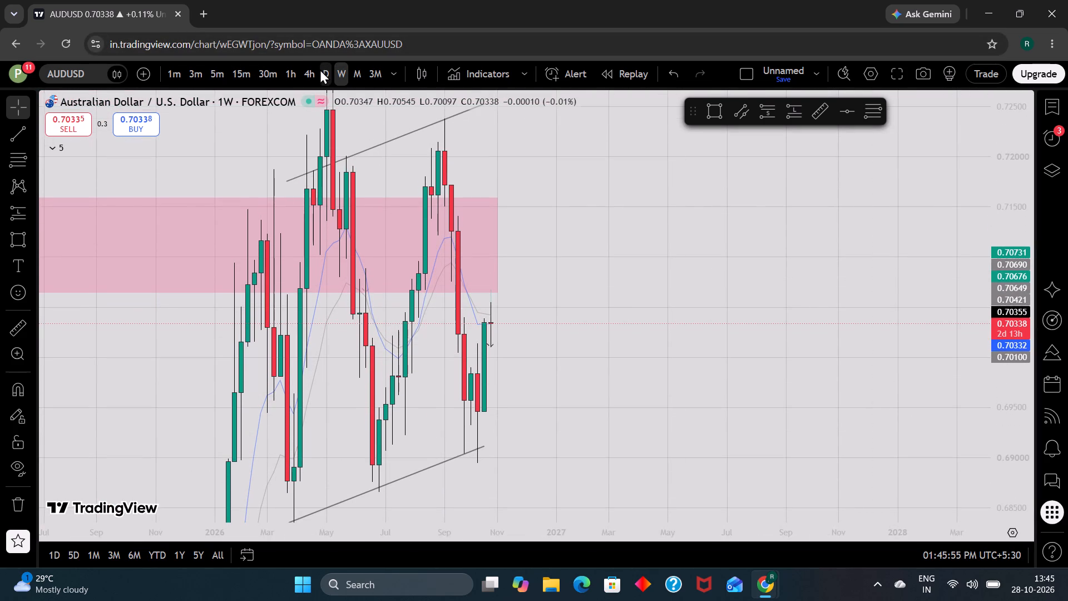
On the 4-hour AUDUSD chart, extend the end of the long position to early 29 Oct.
left_click(320, 69)
left_click(309, 71)
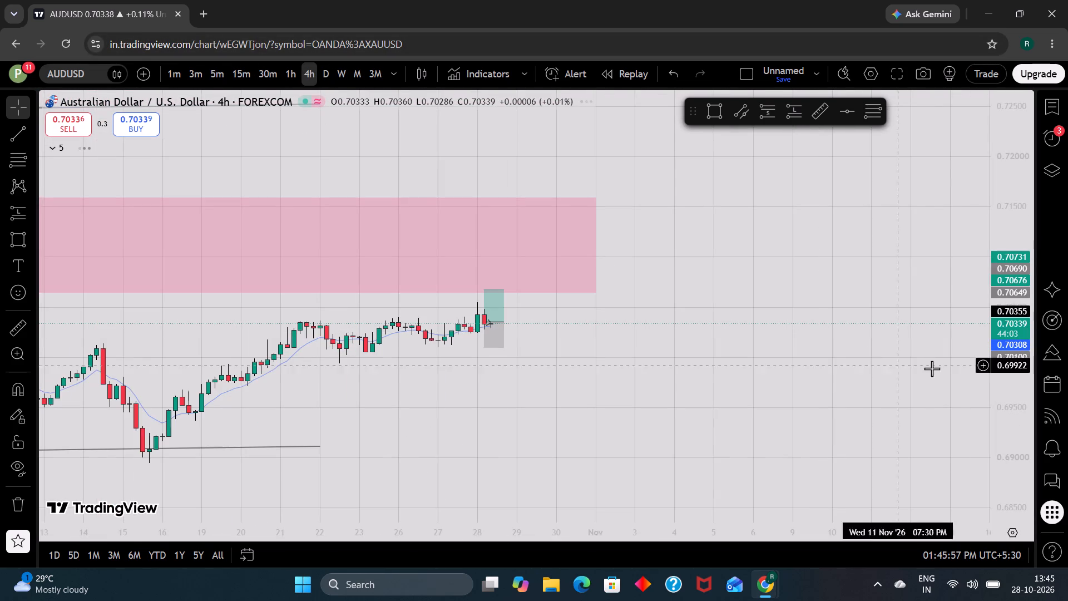
scroll(1011, 359, "up", 8)
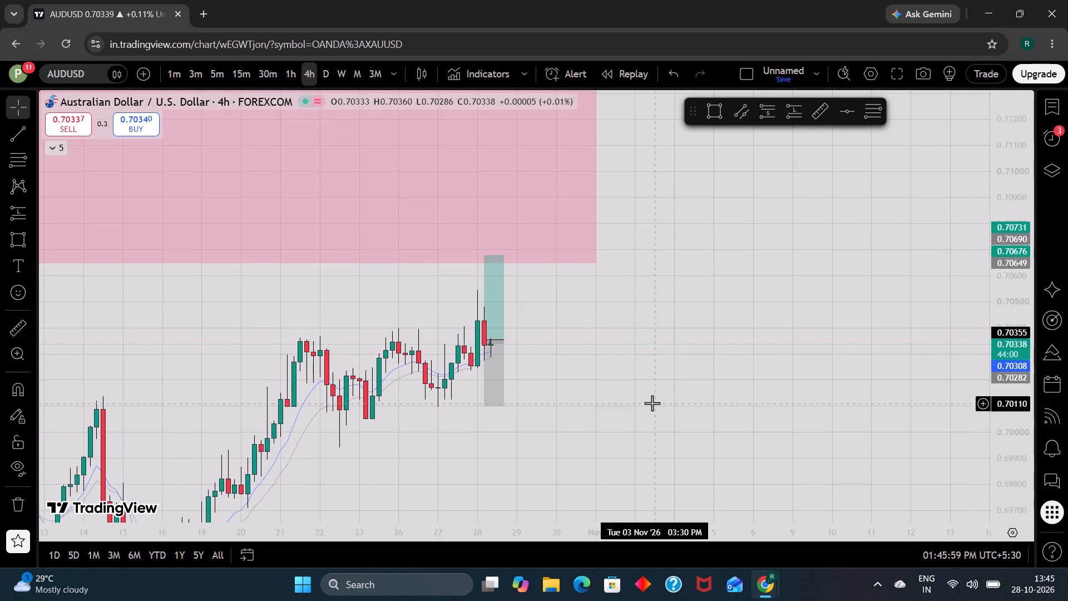
left_click_drag(652, 403, 781, 372)
scroll(781, 372, "up", 1)
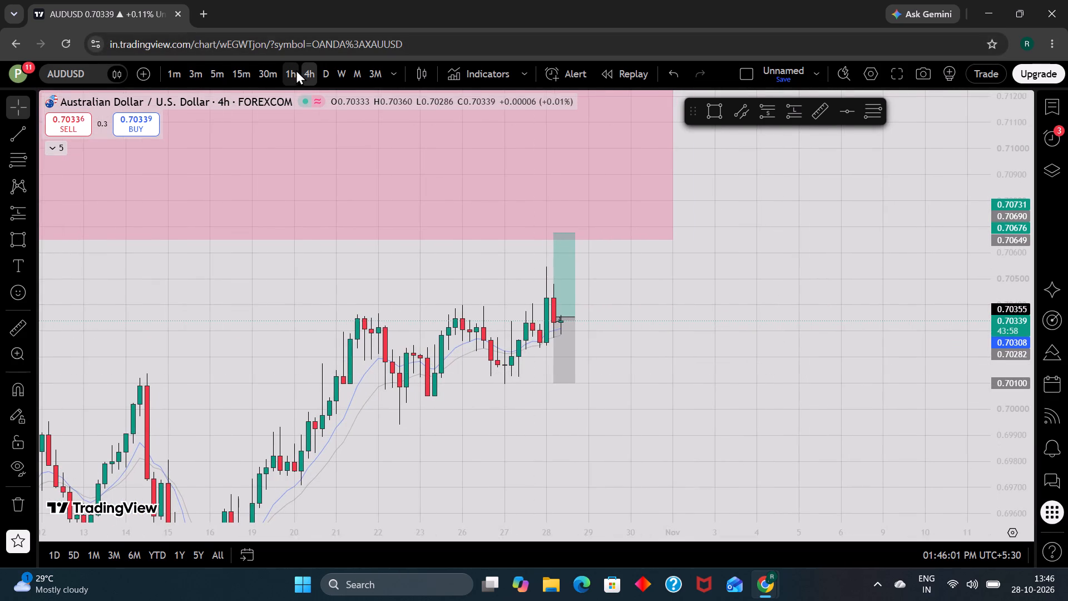
scroll(642, 295, "up", 1)
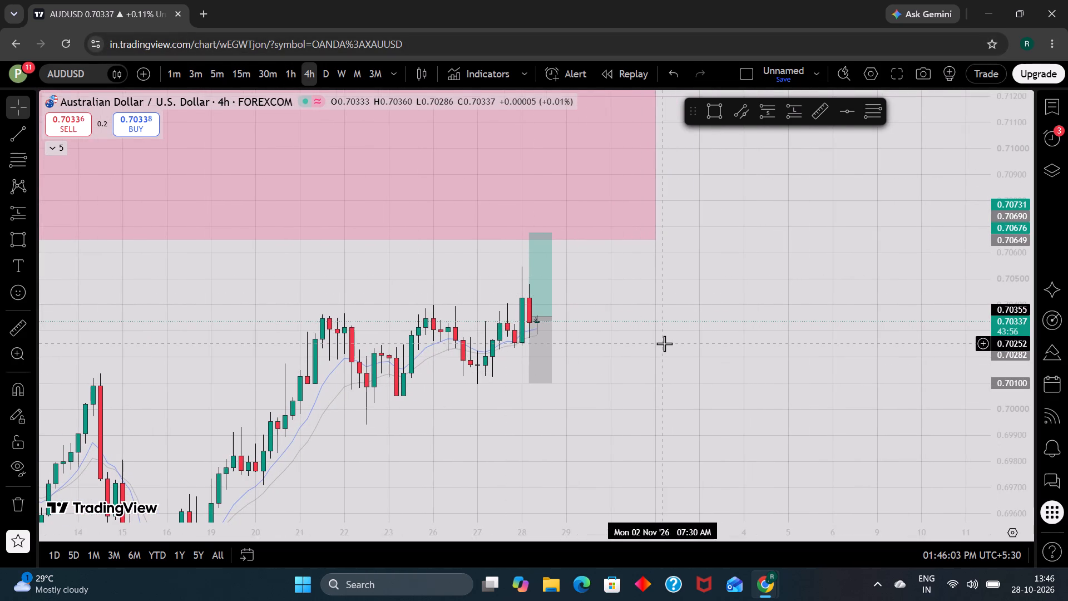
scroll(664, 343, "up", 1)
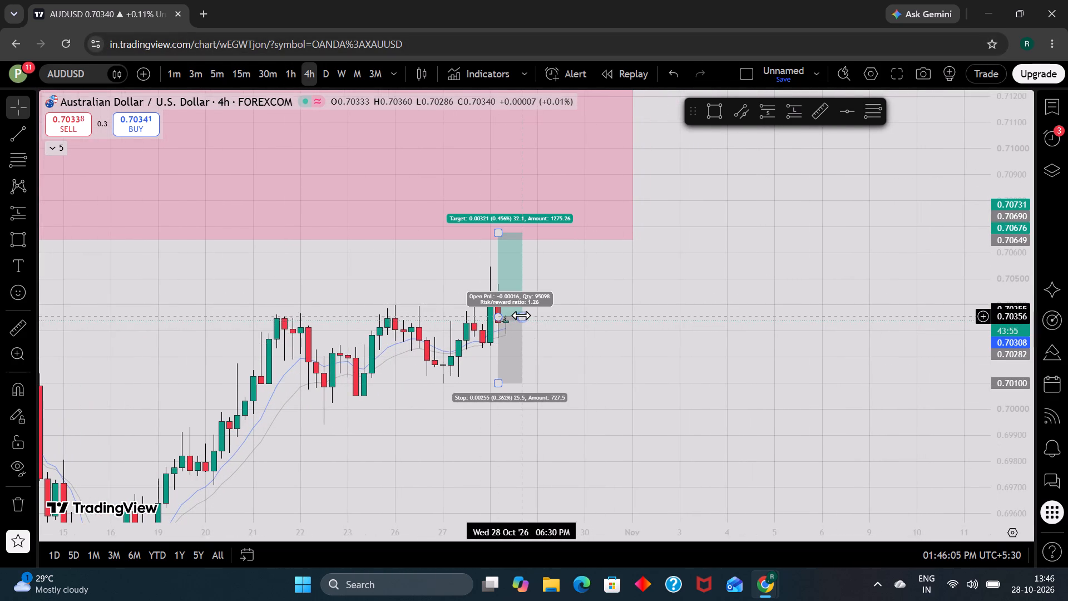
left_click_drag(521, 315, 549, 326)
left_click(664, 405)
scroll(664, 405, "down", 2)
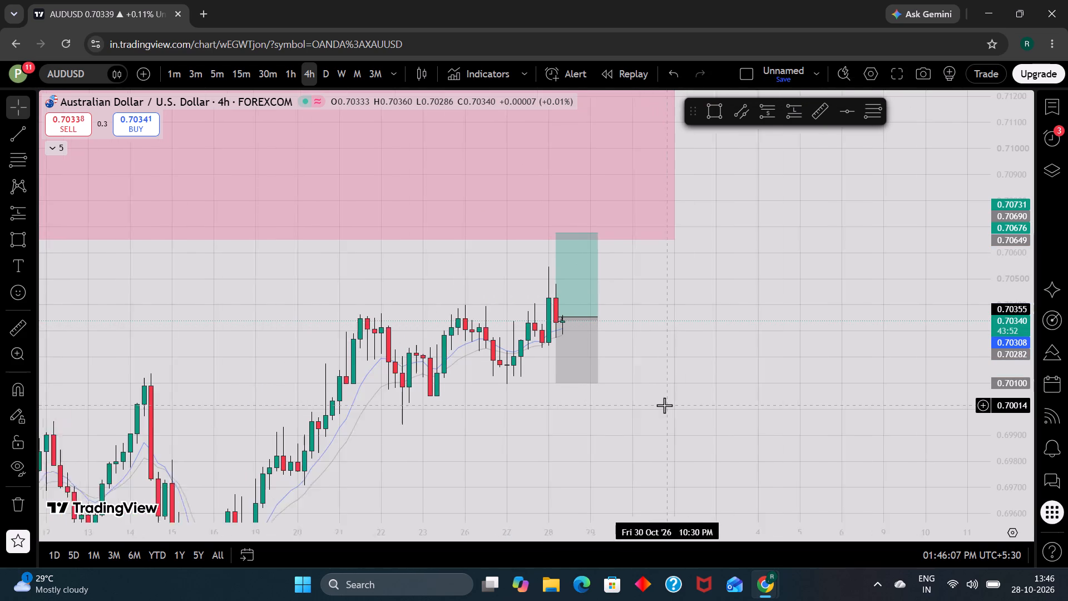
Examine the weekly AUDUSD candles relative to the channel lines and the pink zone.
left_click(338, 71)
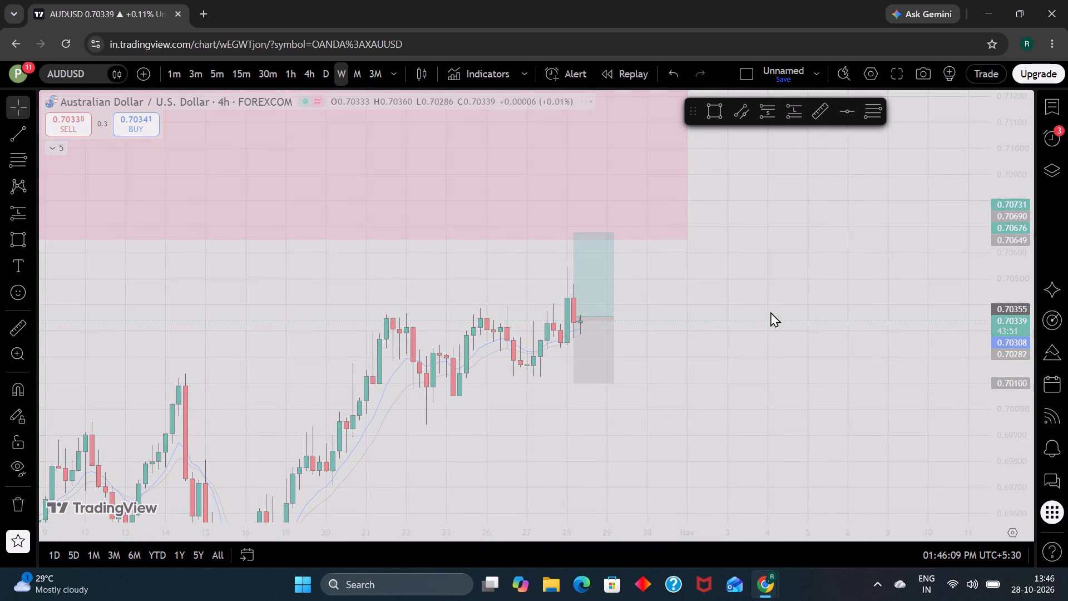
scroll(770, 312, "up", 1)
scroll(1012, 412, "down", 6)
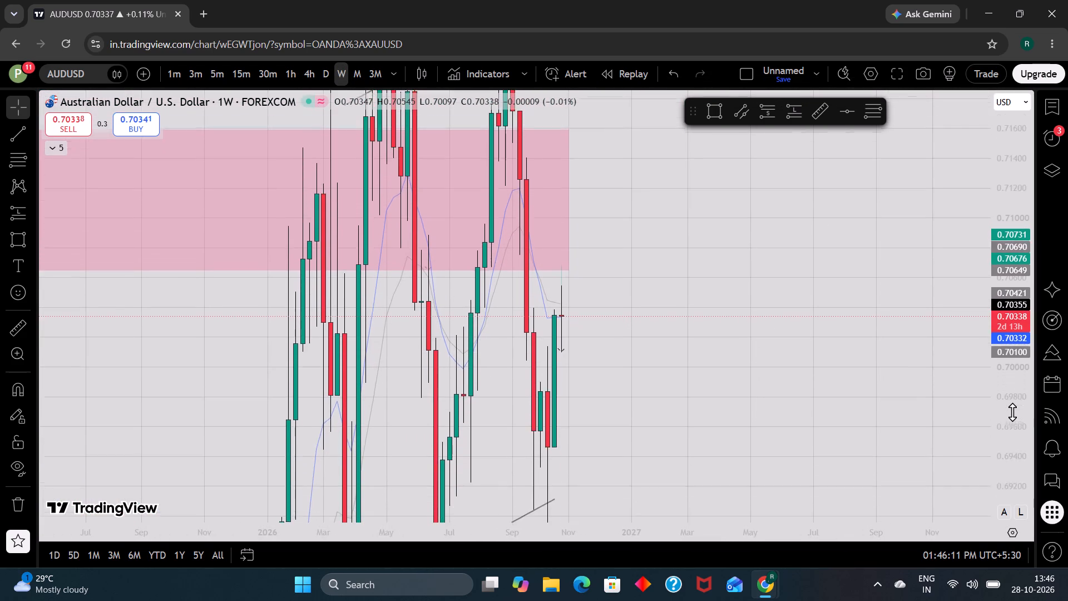
scroll(1012, 412, "down", 5)
scroll(1012, 412, "up", 2)
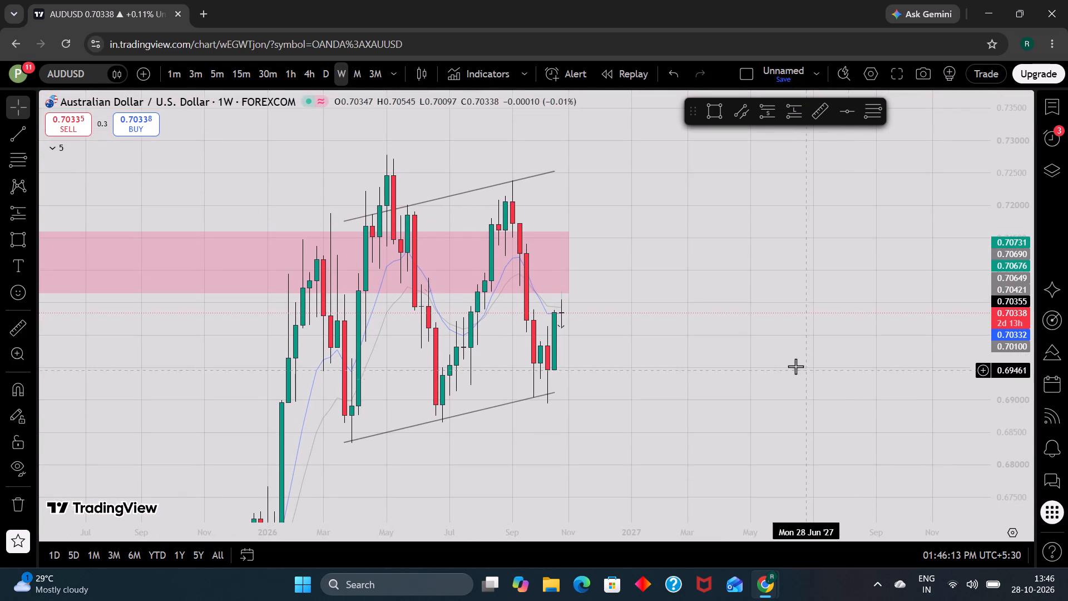
scroll(794, 365, "up", 1)
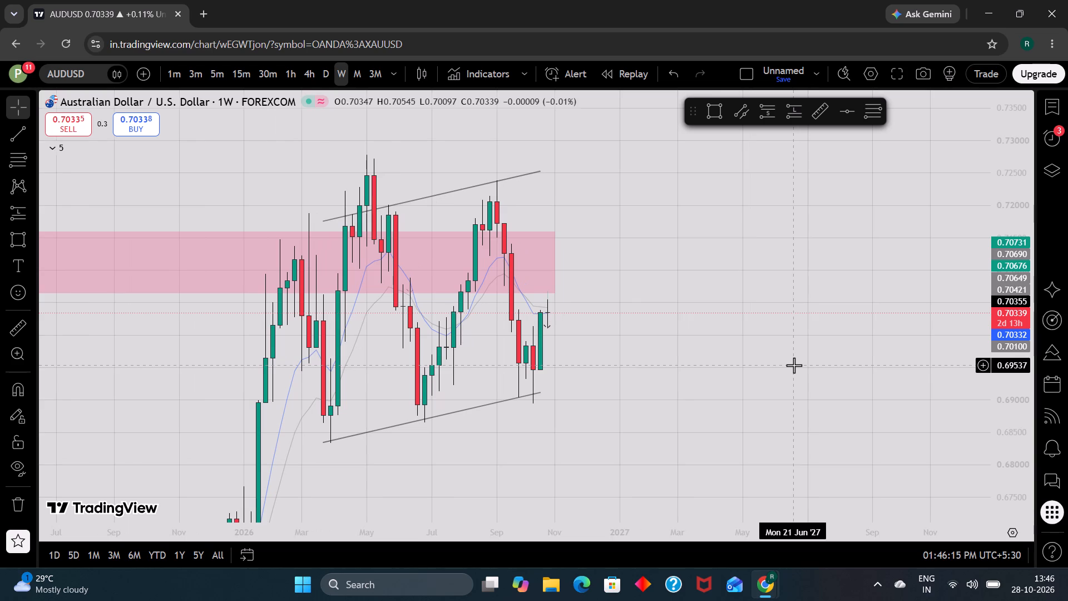
Compare AUDUSD's monthly channel and pink zones with the long position area on the 4-hour chart.
left_click(358, 75)
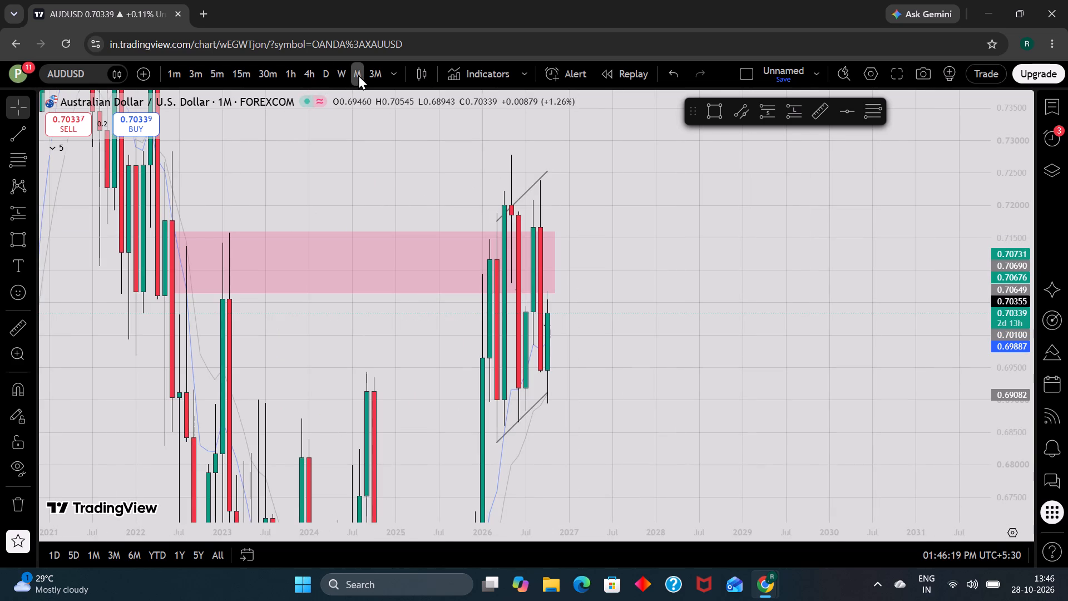
left_click(307, 70)
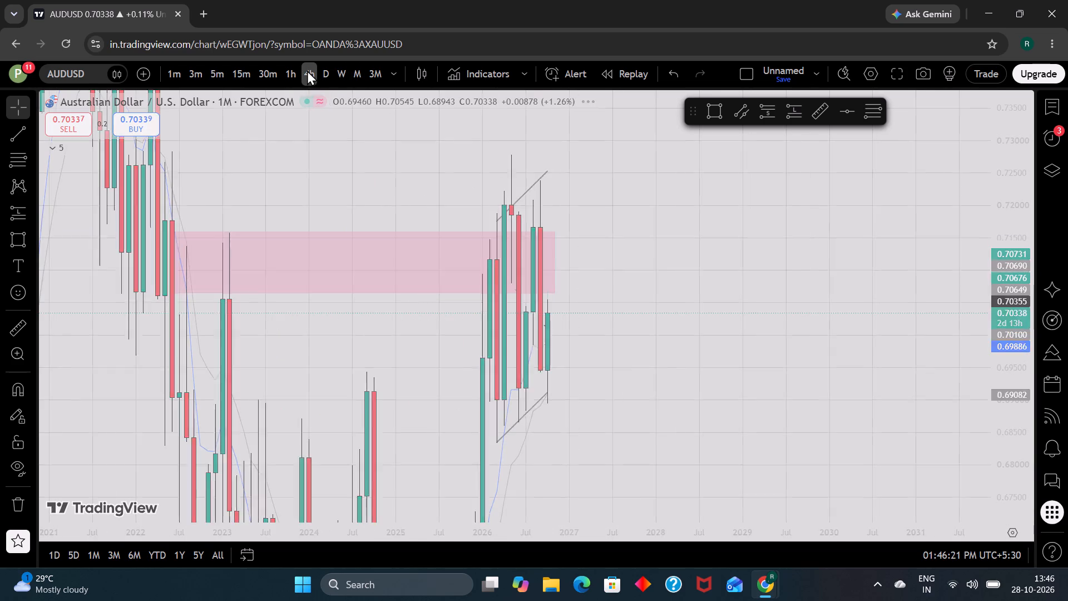
scroll(1003, 352, "up", 8)
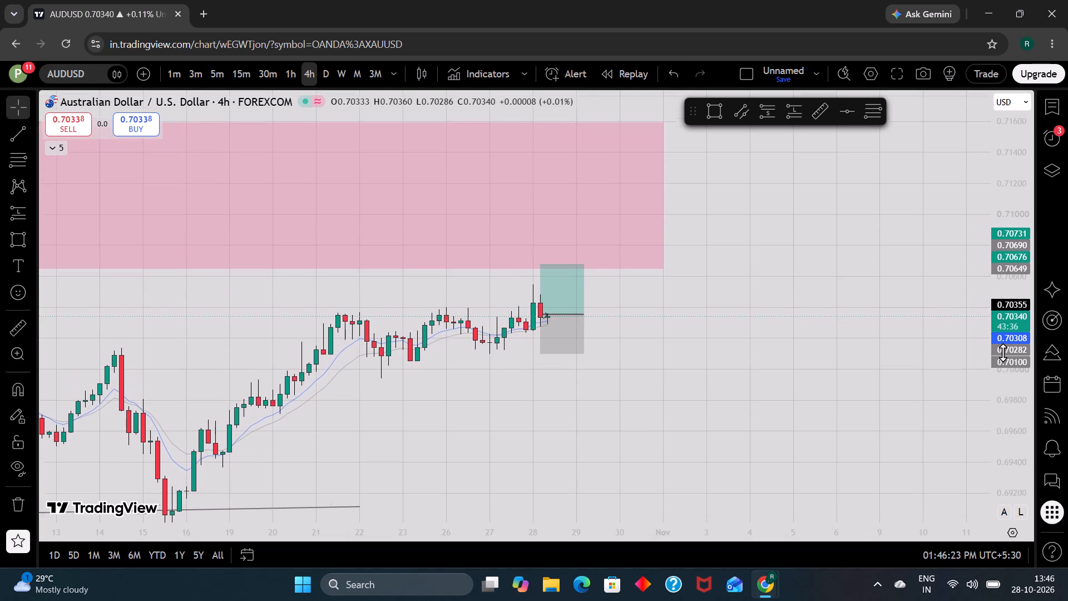
left_click(356, 76)
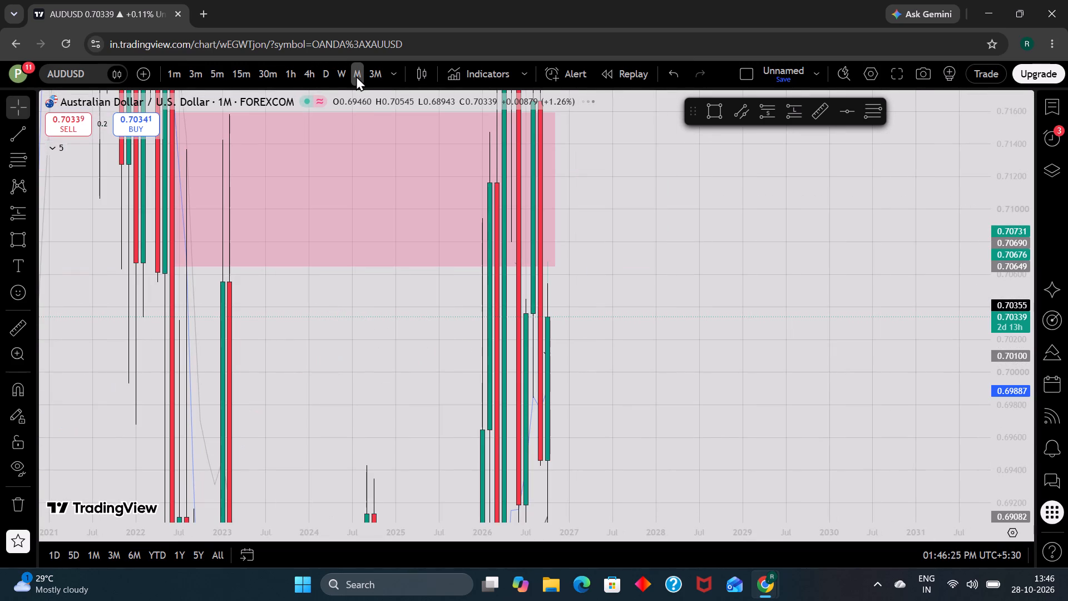
scroll(1007, 399, "down", 15)
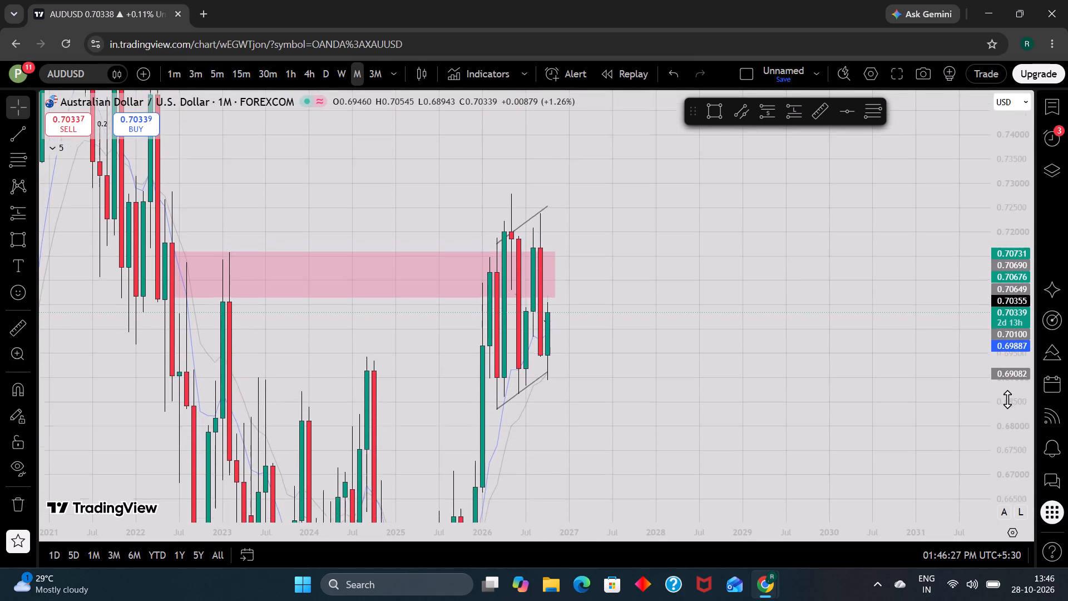
scroll(1007, 399, "down", 4)
scroll(815, 368, "down", 1)
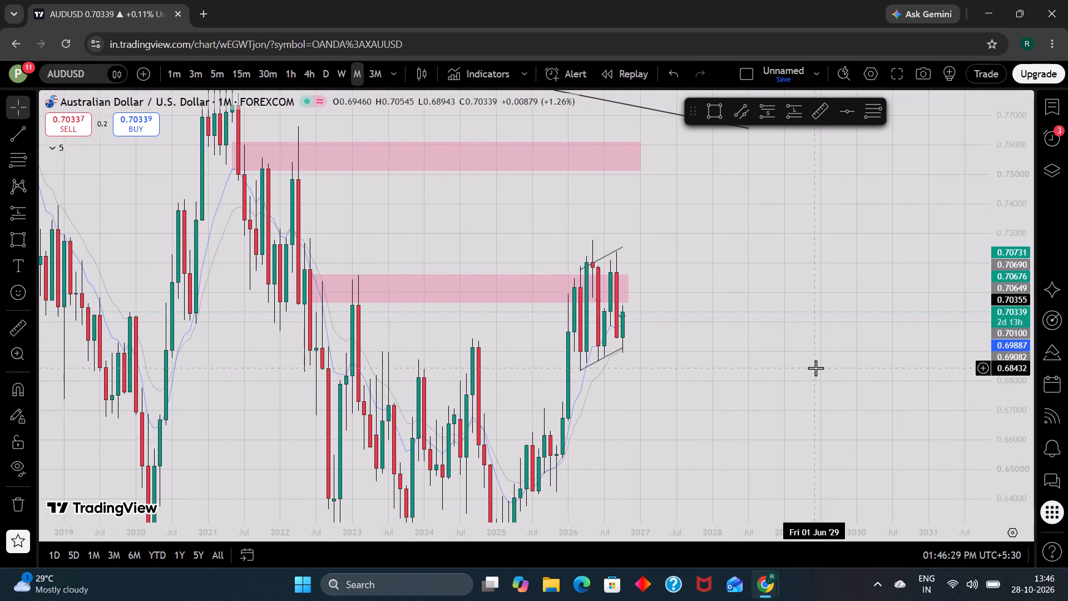
scroll(815, 368, "up", 1)
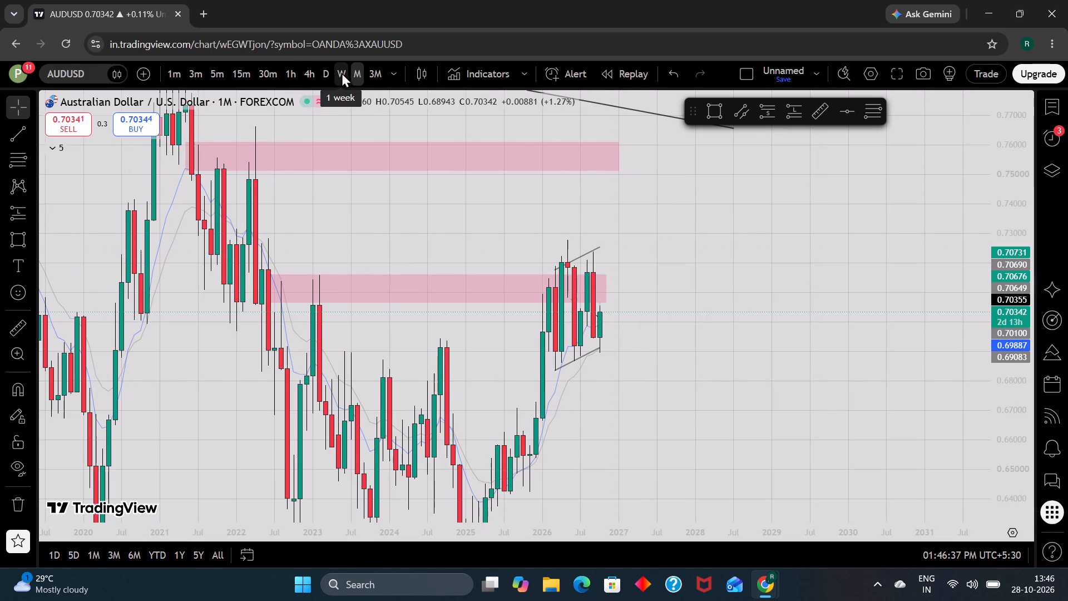
left_click(305, 67)
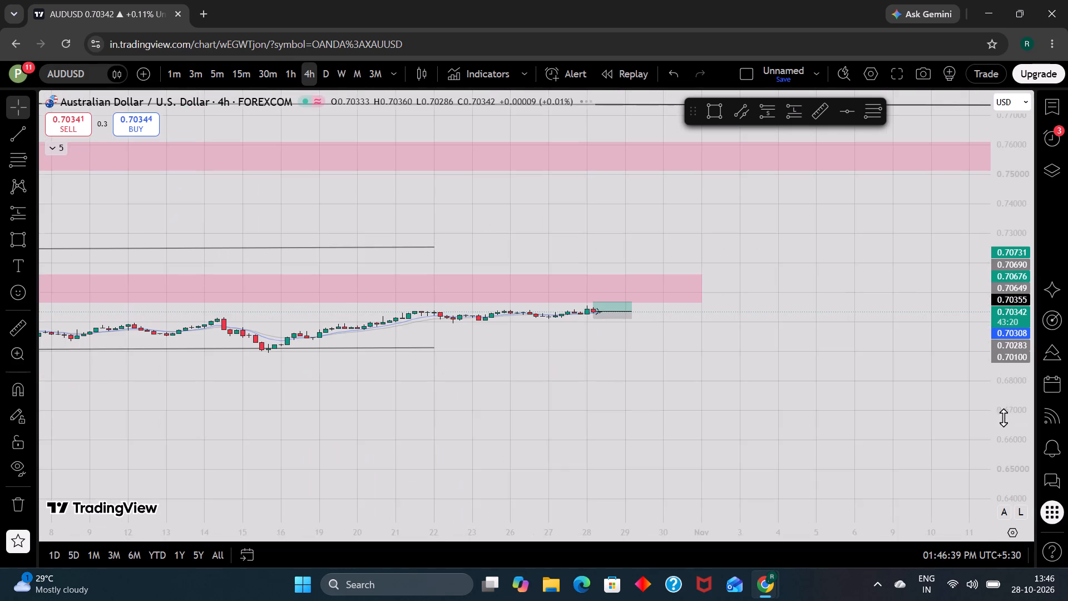
scroll(997, 411, "up", 17)
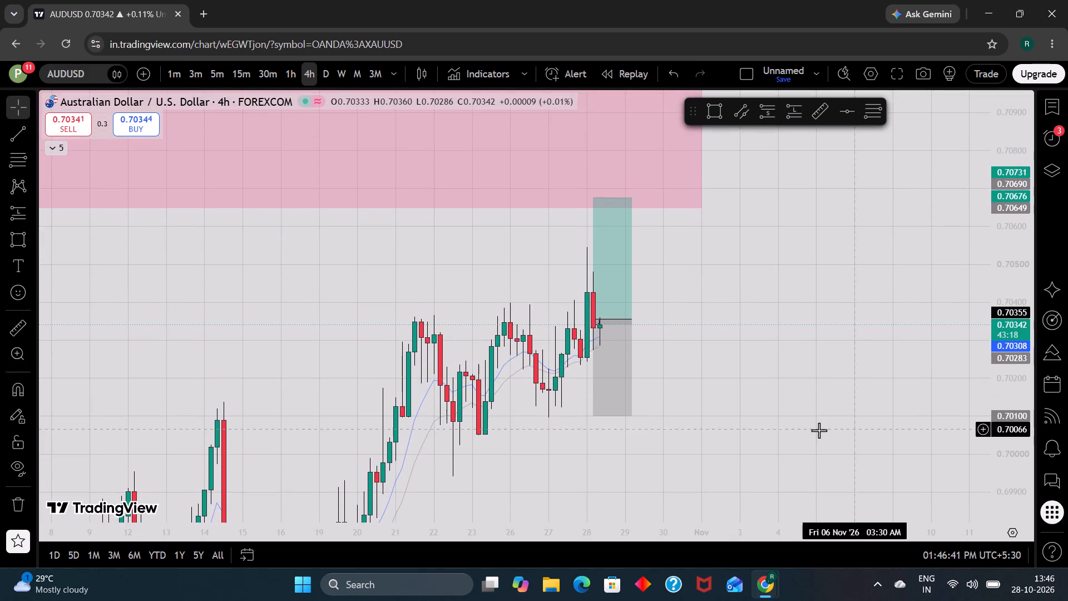
Examine AUDUSD's 4-hour candles around the long position and the pink zone above it.
scroll(815, 430, "up", 1)
scroll(999, 423, "down", 3)
scroll(806, 416, "up", 1)
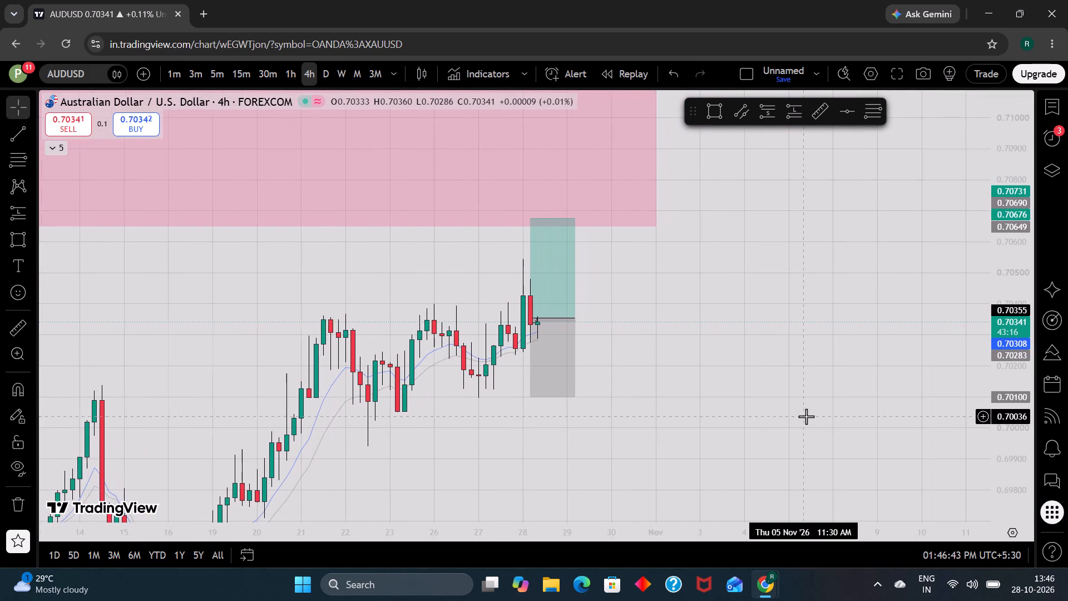
scroll(806, 416, "up", 1)
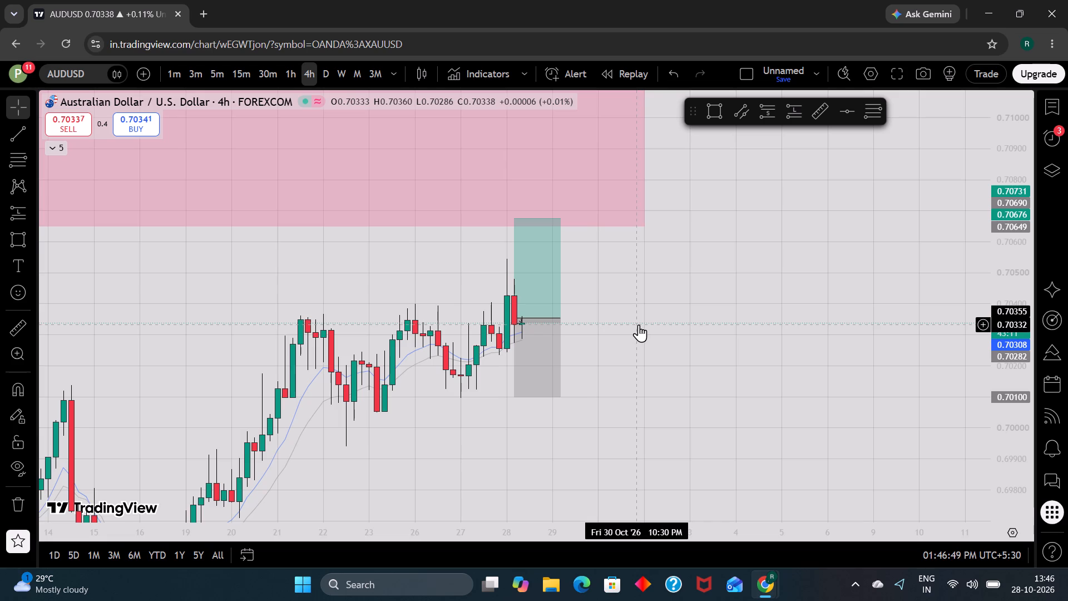
scroll(670, 353, "up", 1)
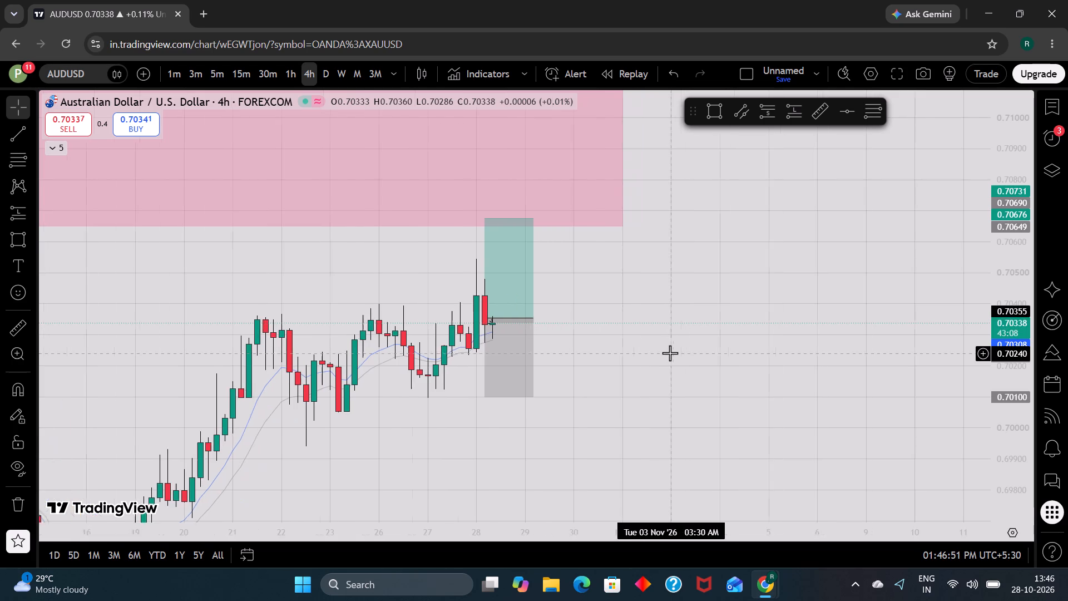
scroll(670, 353, "up", 1)
Switch to BTCUSD and compare it with AUDUSD on the 30-minute timeframe.
key("Down")
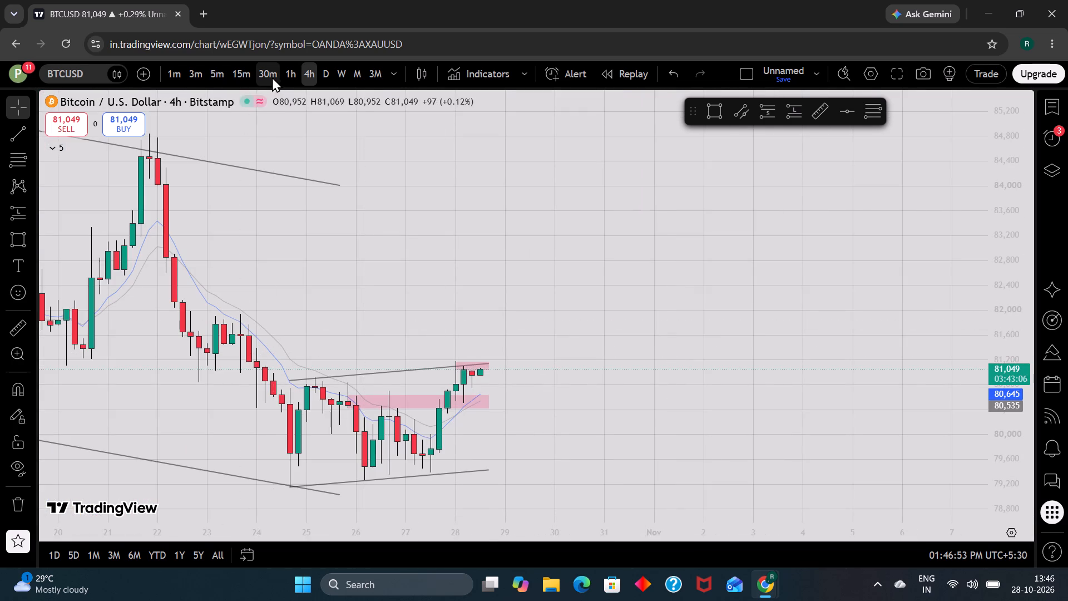
key("Down")
left_click(272, 77)
key("Up")
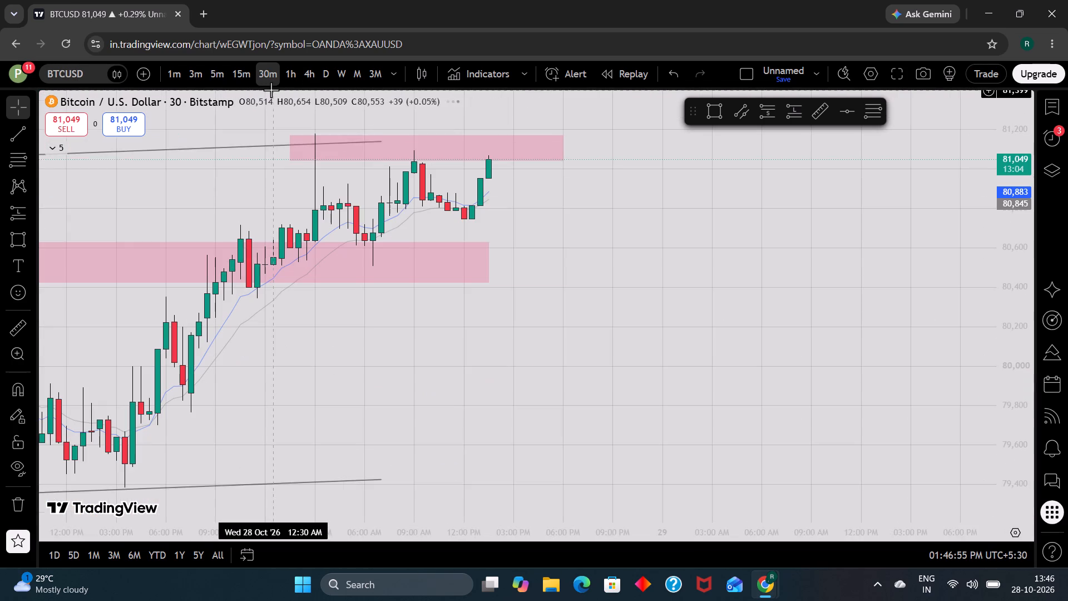
key("Up")
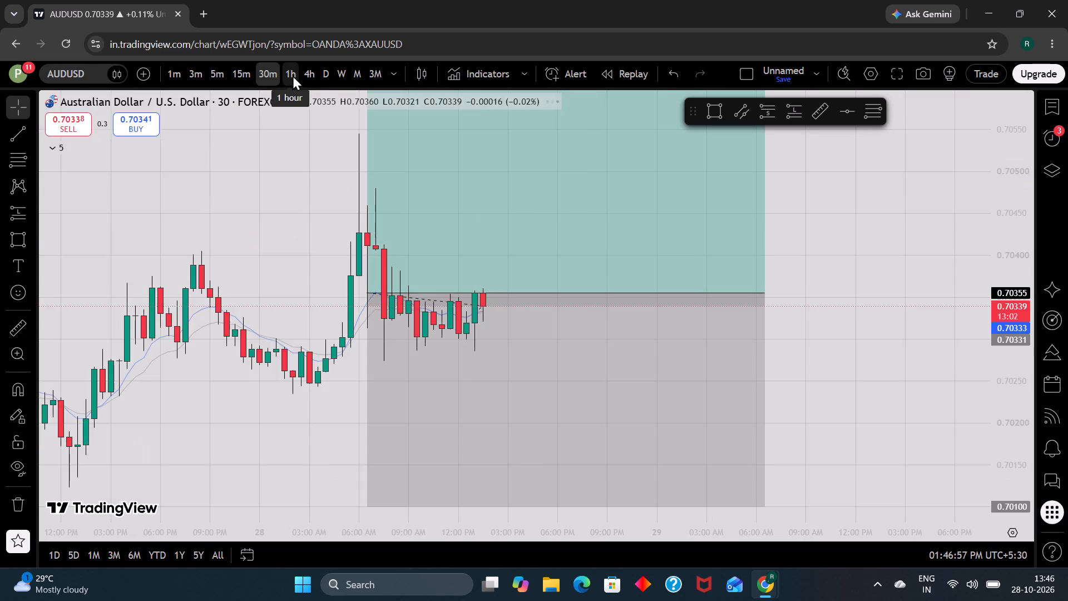
key("Up")
key("Up")
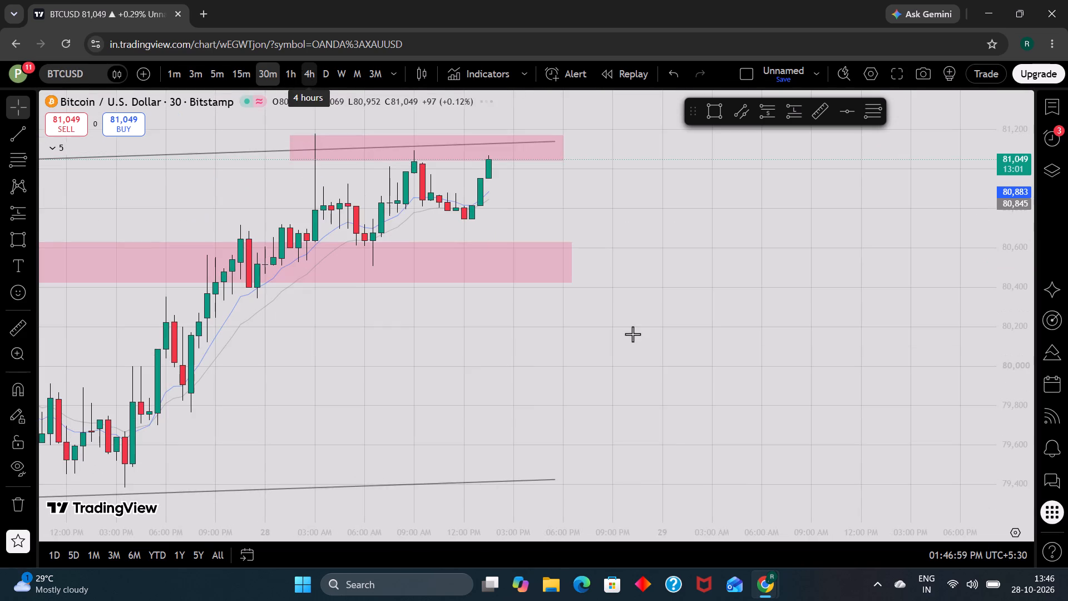
key("Up")
Examine BTCUSD's 30-minute price action against the two pink zones and the rising trendline.
left_click_drag(677, 359, 683, 395)
key("Up")
left_click_drag(570, 316, 683, 358)
key("Up")
left_click_drag(787, 307, 780, 370)
scroll(780, 370, "down", 2)
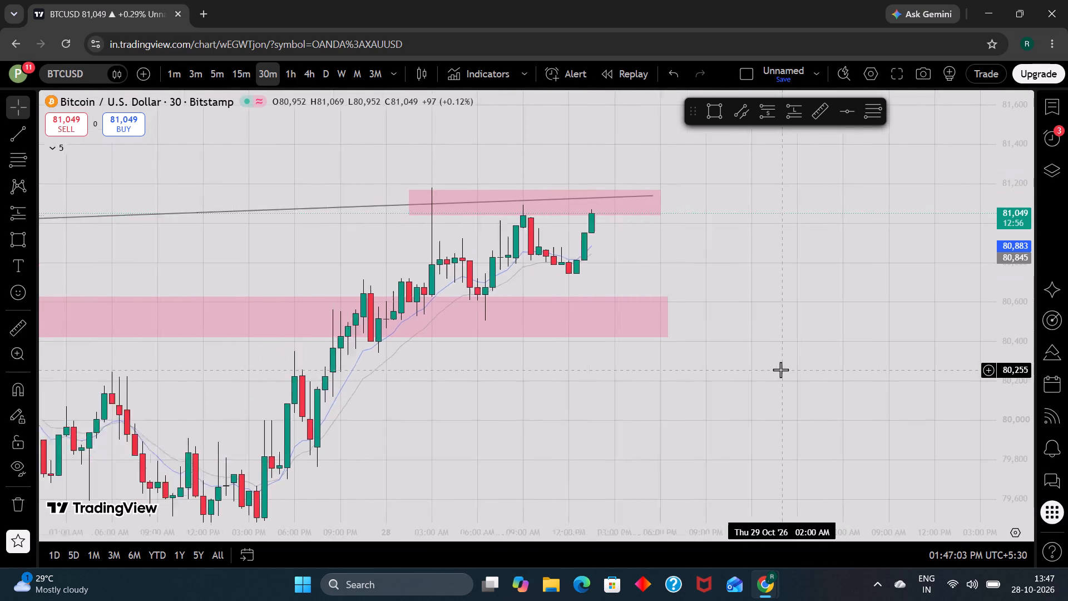
scroll(780, 370, "down", 2)
left_click_drag(877, 285, 871, 313)
scroll(871, 313, "up", 2)
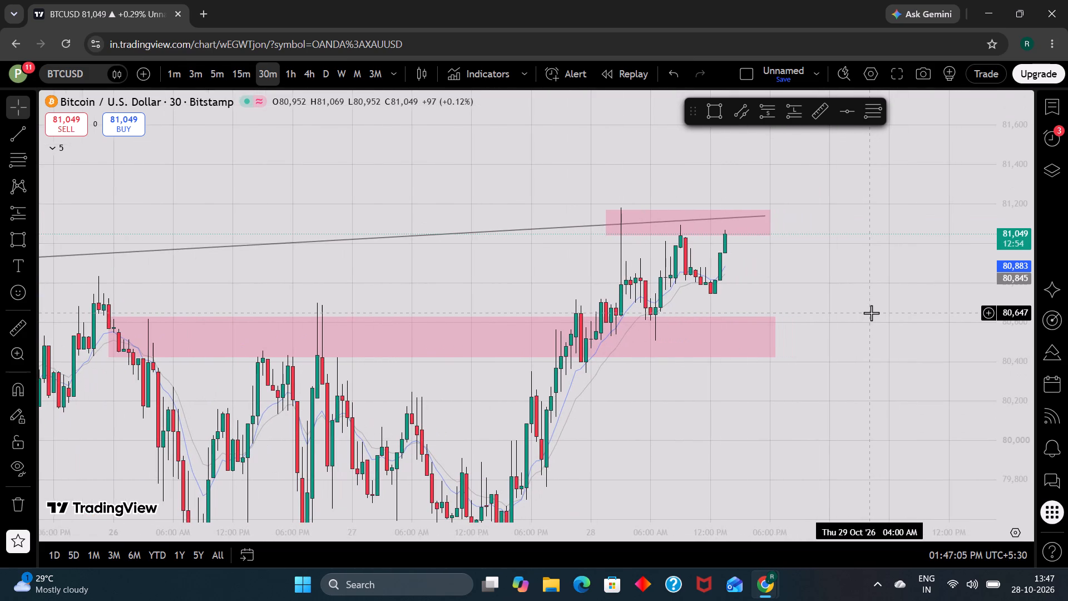
scroll(871, 313, "down", 5)
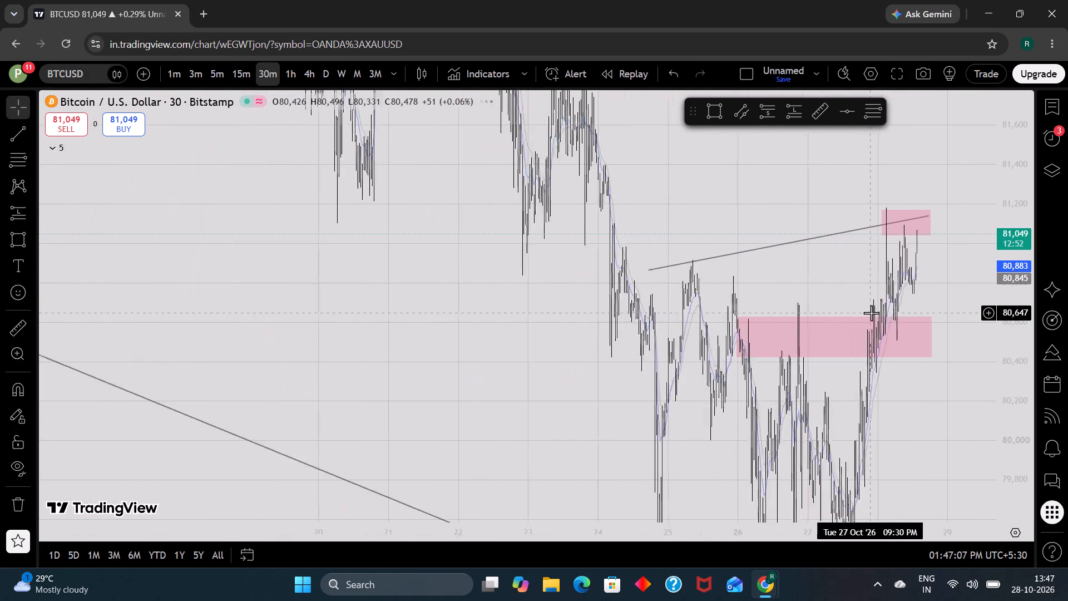
scroll(871, 313, "up", 4)
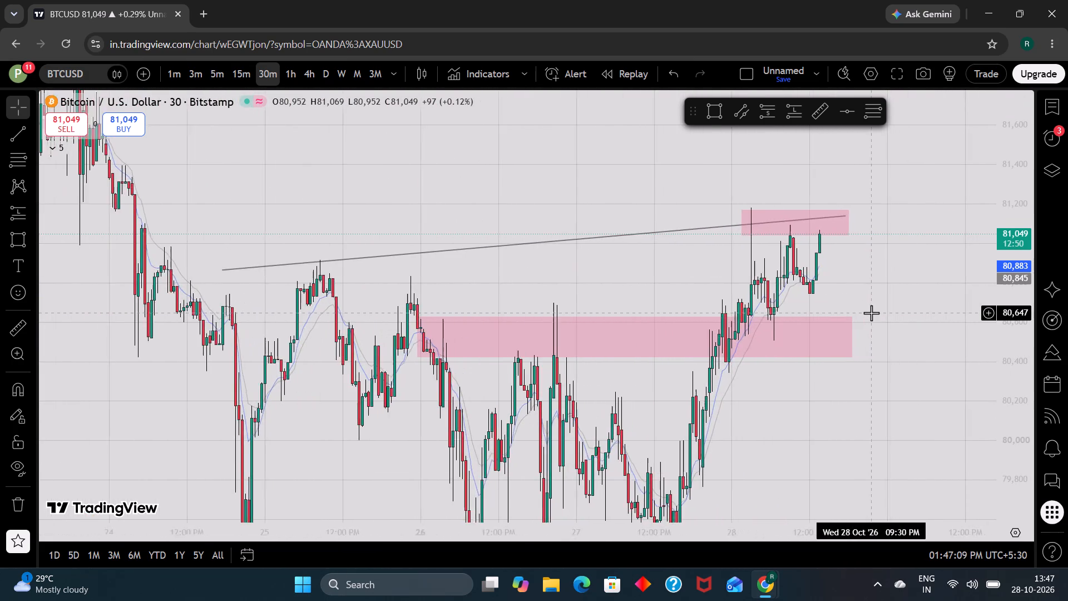
scroll(871, 313, "up", 4)
scroll(871, 313, "down", 5)
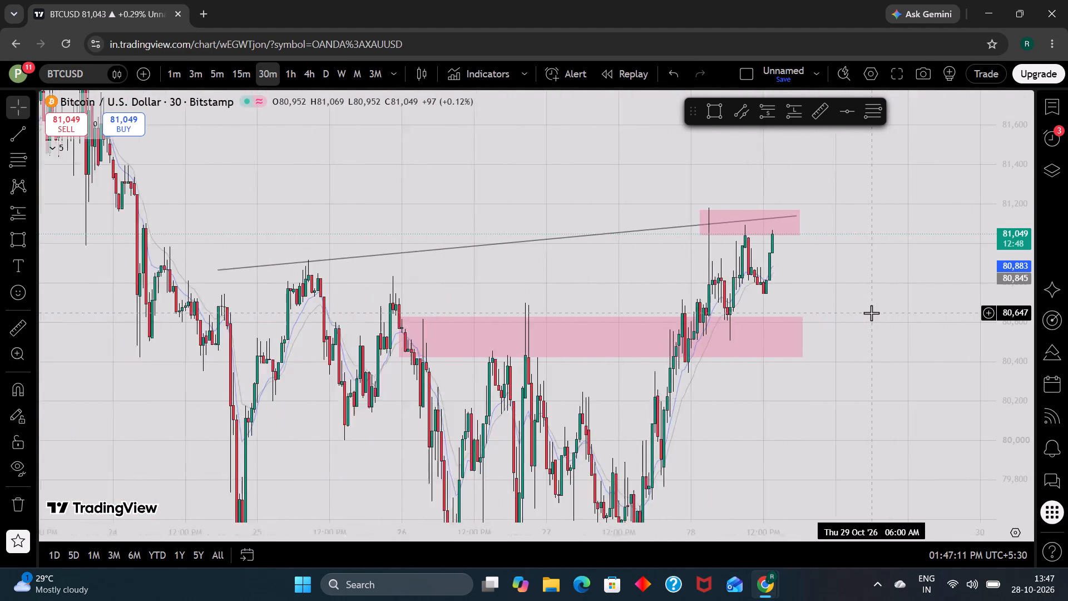
scroll(871, 313, "up", 1)
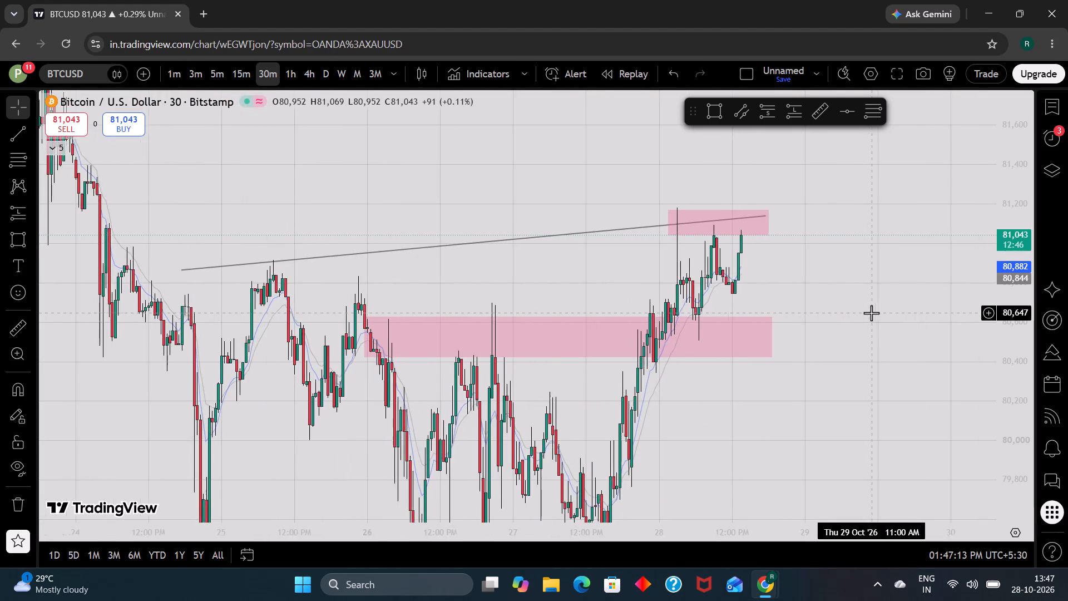
scroll(871, 313, "down", 2)
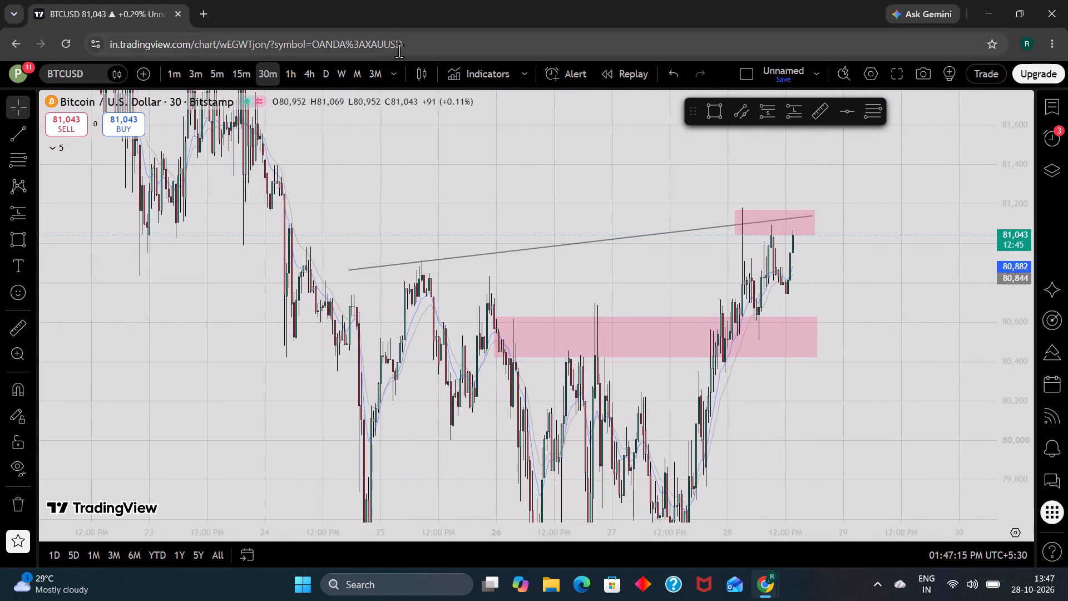
Examine BTCUSD's channel lines and pink zones on the 4-hour and 1-hour charts.
left_click(300, 65)
scroll(749, 305, "up", 1)
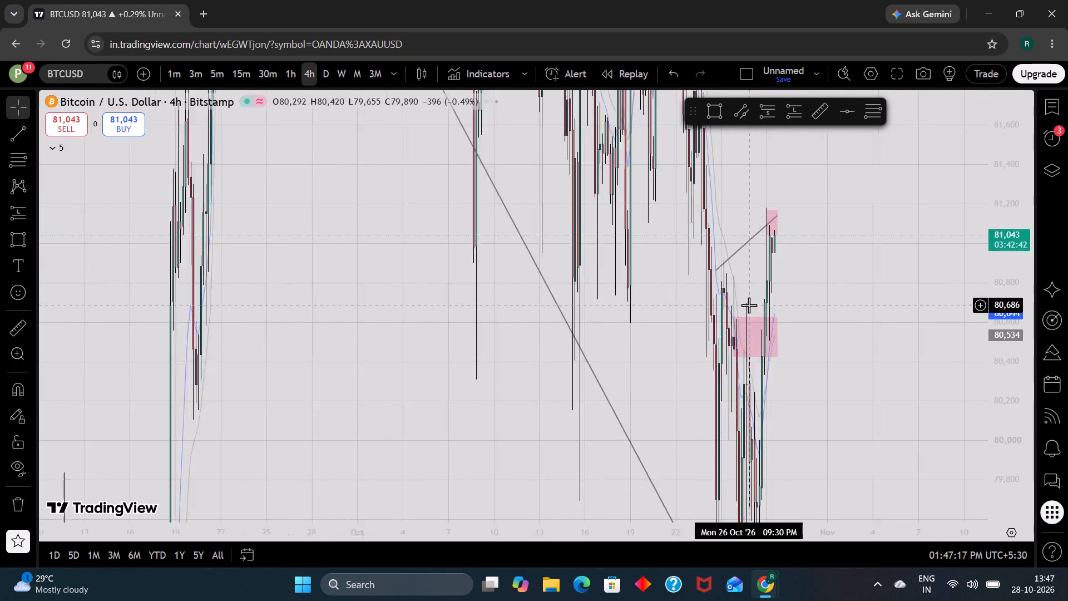
scroll(749, 305, "up", 1)
scroll(1031, 358, "down", 9)
scroll(801, 354, "up", 4)
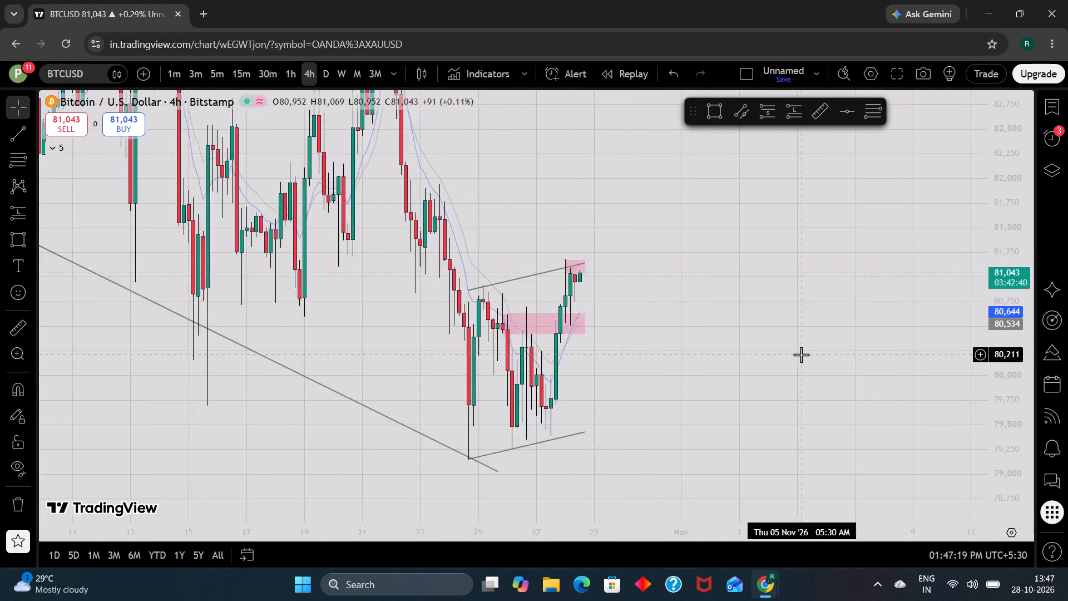
left_click_drag(457, 347, 690, 359)
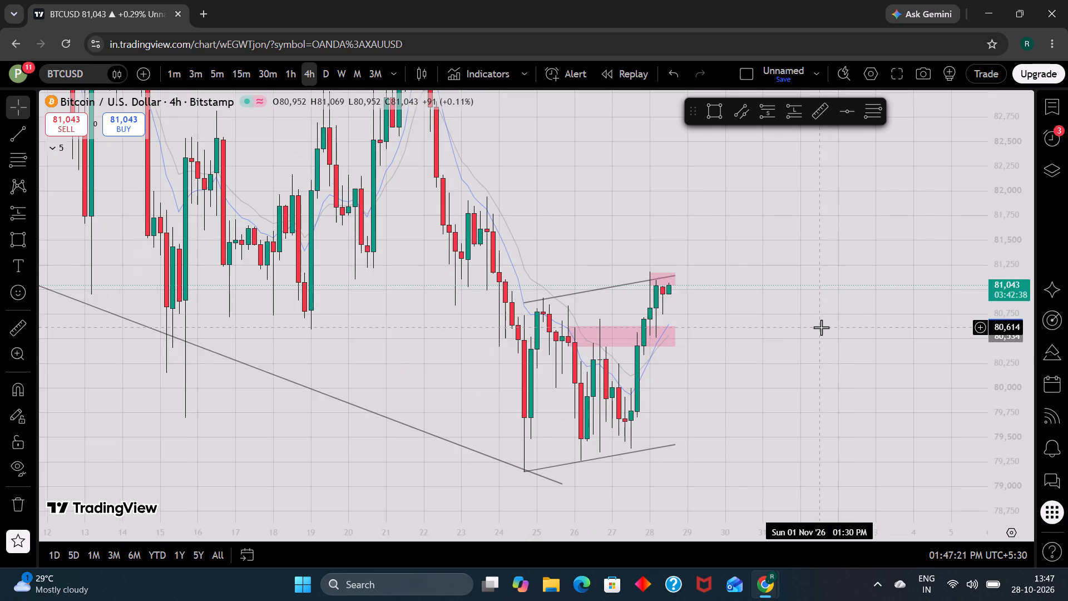
scroll(821, 327, "up", 1)
left_click(290, 70)
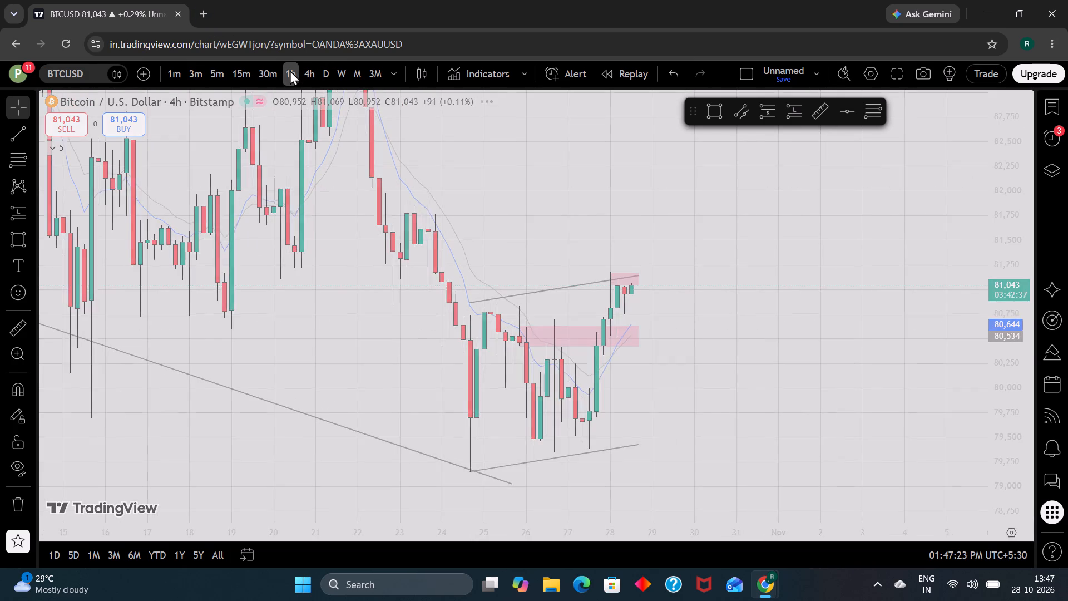
scroll(1007, 342, "up", 6)
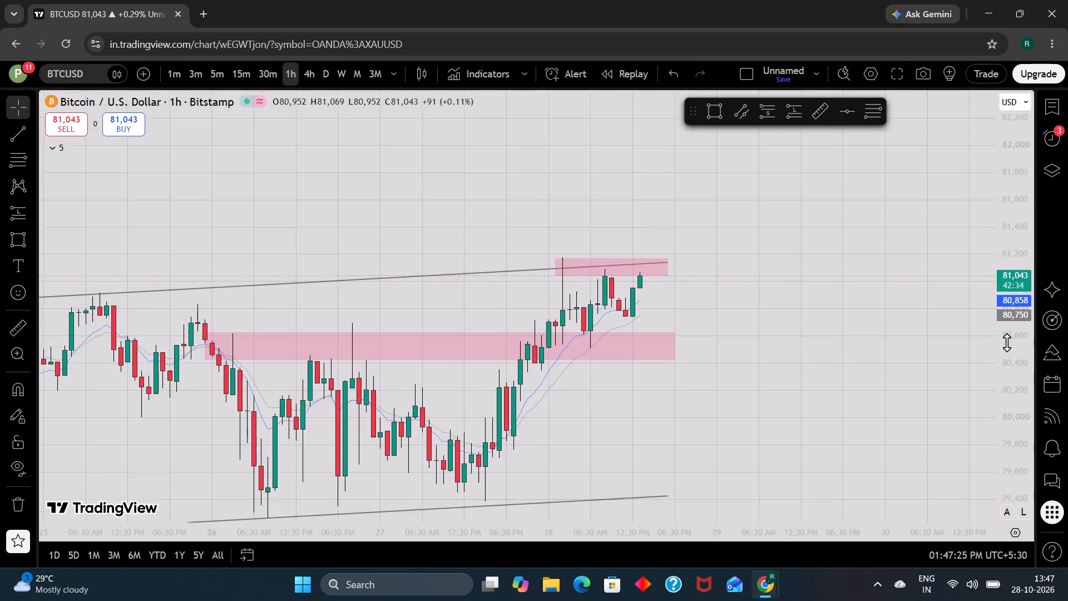
scroll(782, 342, "up", 1)
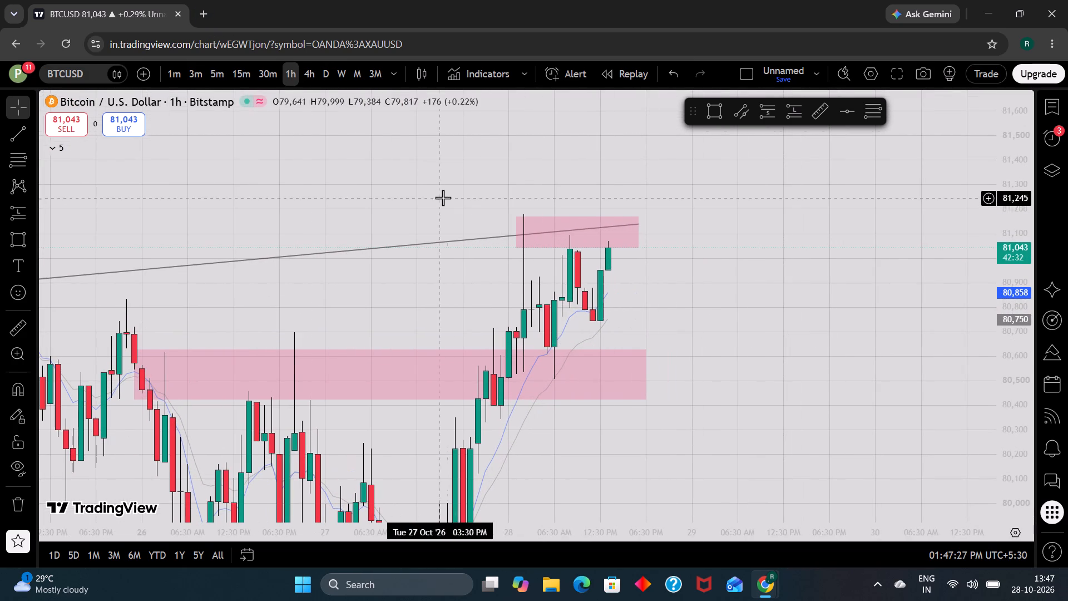
On the 30-minute BTCUSD chart, move the start of the lower pink zone to 26 Oct, 02:30 AM.
left_click(264, 80)
left_click(288, 75)
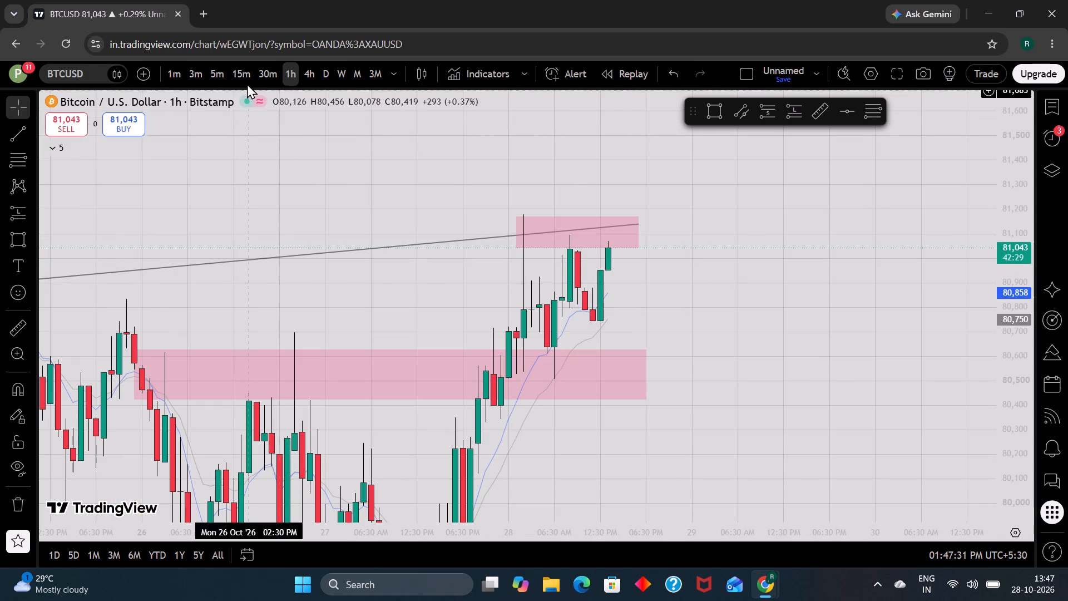
left_click(268, 75)
scroll(544, 247, "down", 1)
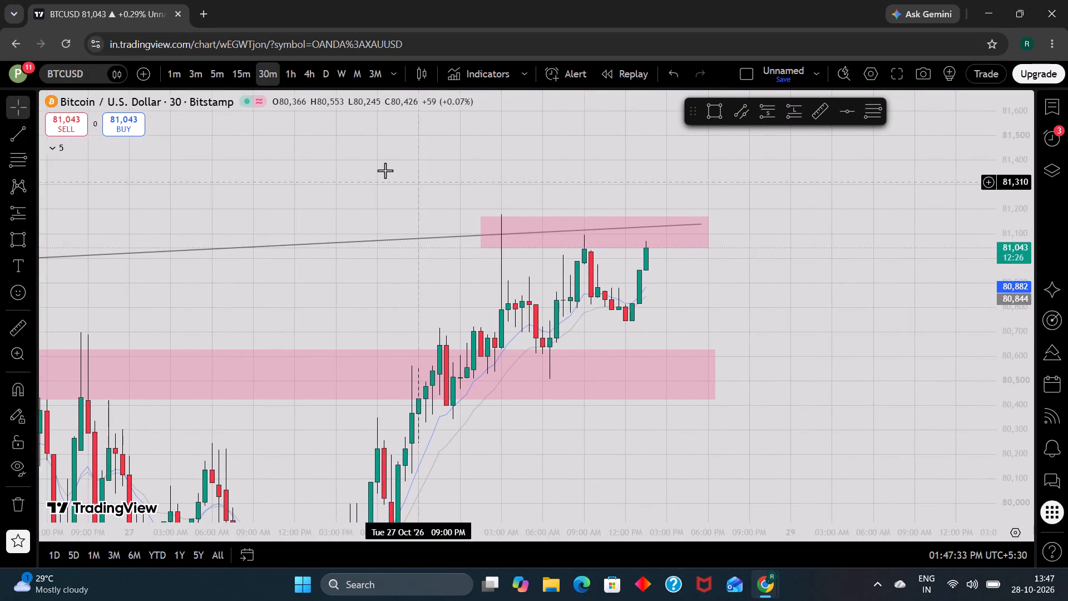
left_click(384, 170)
scroll(384, 170, "down", 2)
scroll(384, 170, "up", 1)
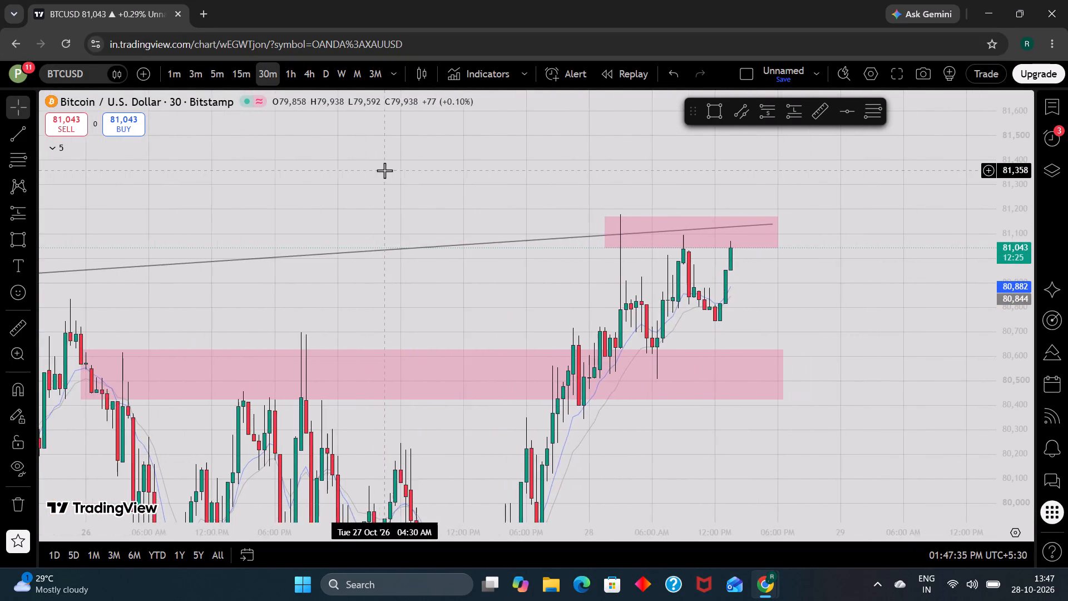
scroll(384, 170, "down", 2)
scroll(514, 191, "up", 1)
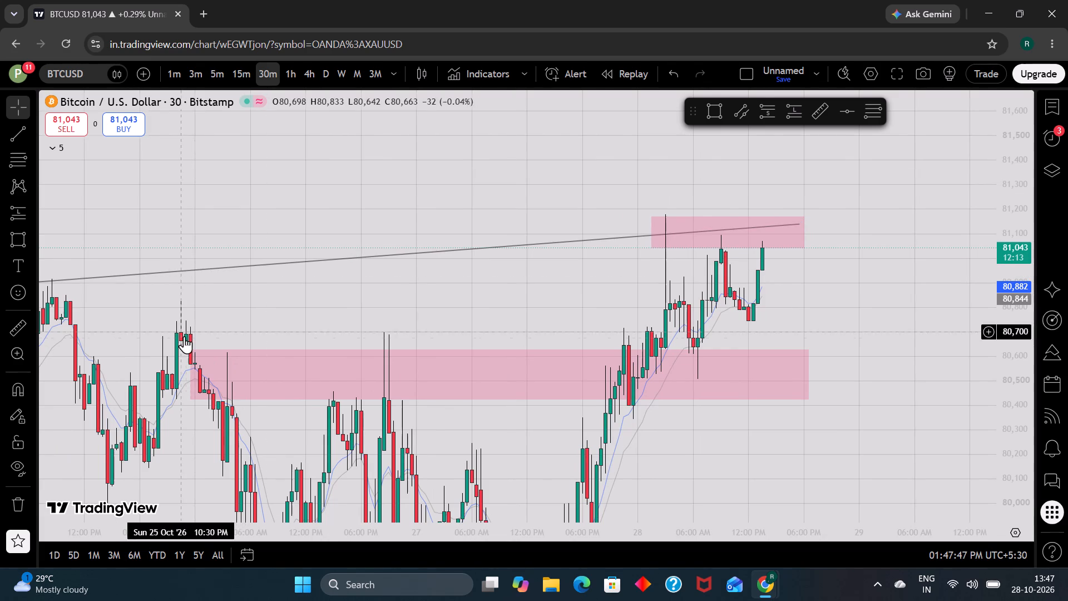
left_click_drag(194, 376, 234, 378)
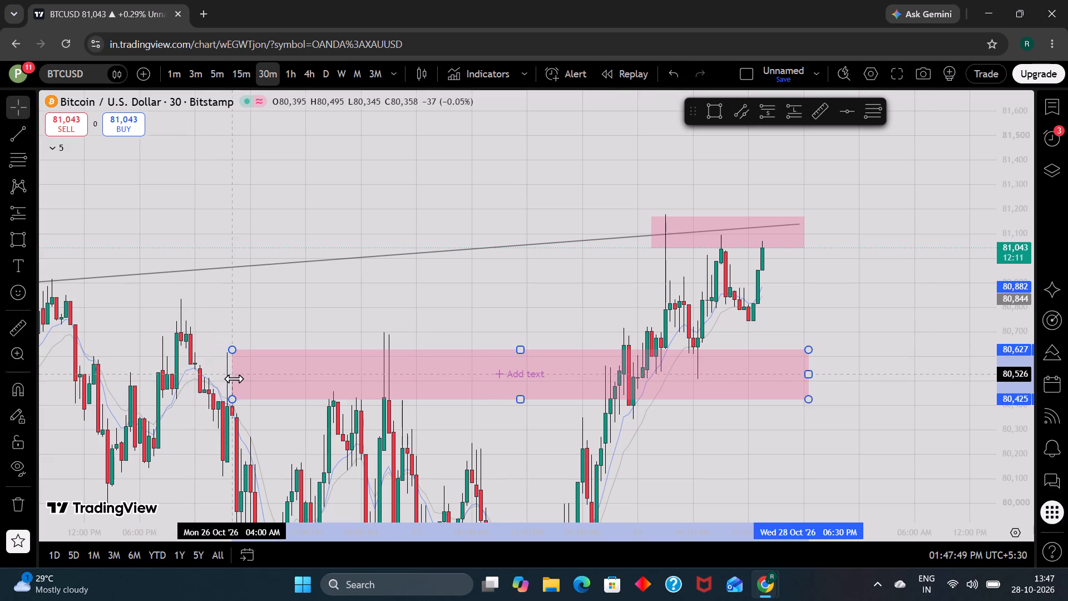
left_click_drag(234, 378, 220, 377)
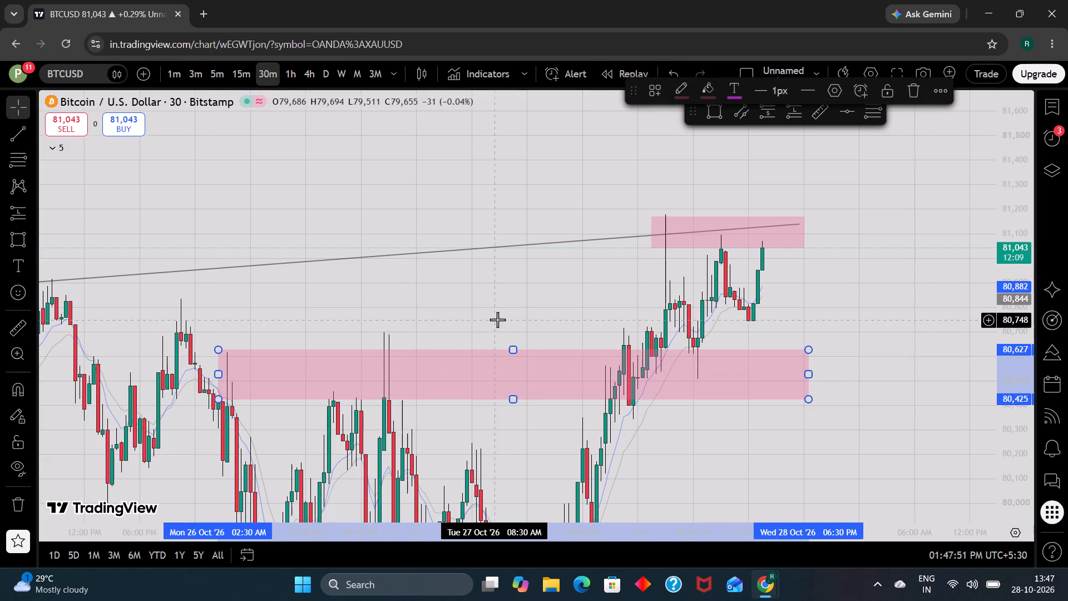
left_click(497, 319)
Examine BTCUSD's price action around the two pink zones and the rising trendline on the 30-minute, 1-hour and 4-hour charts.
left_click_drag(497, 319, 496, 304)
scroll(496, 304, "up", 1)
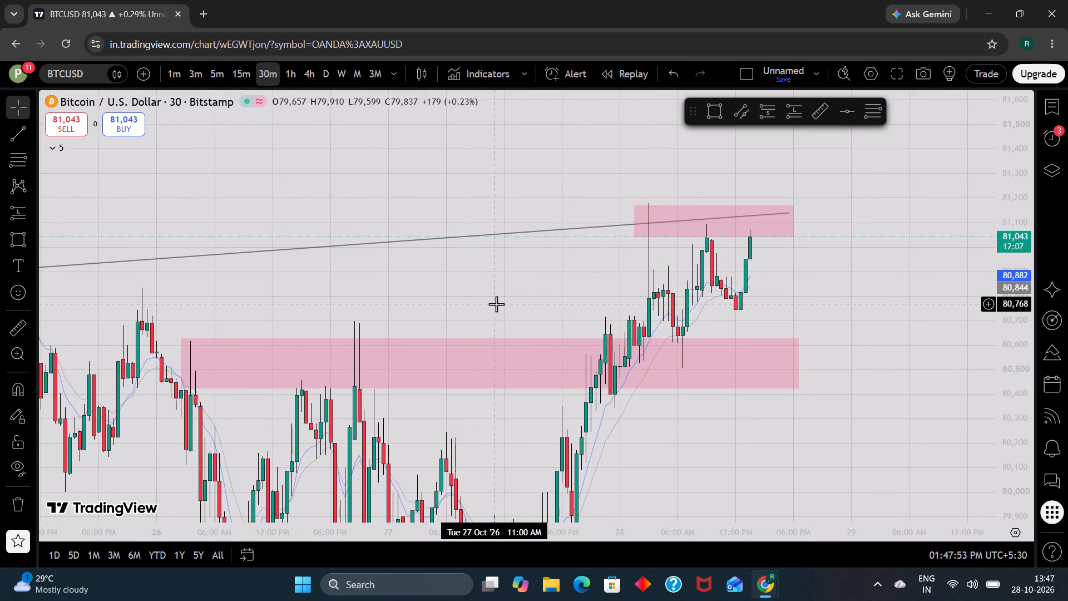
left_click(296, 81)
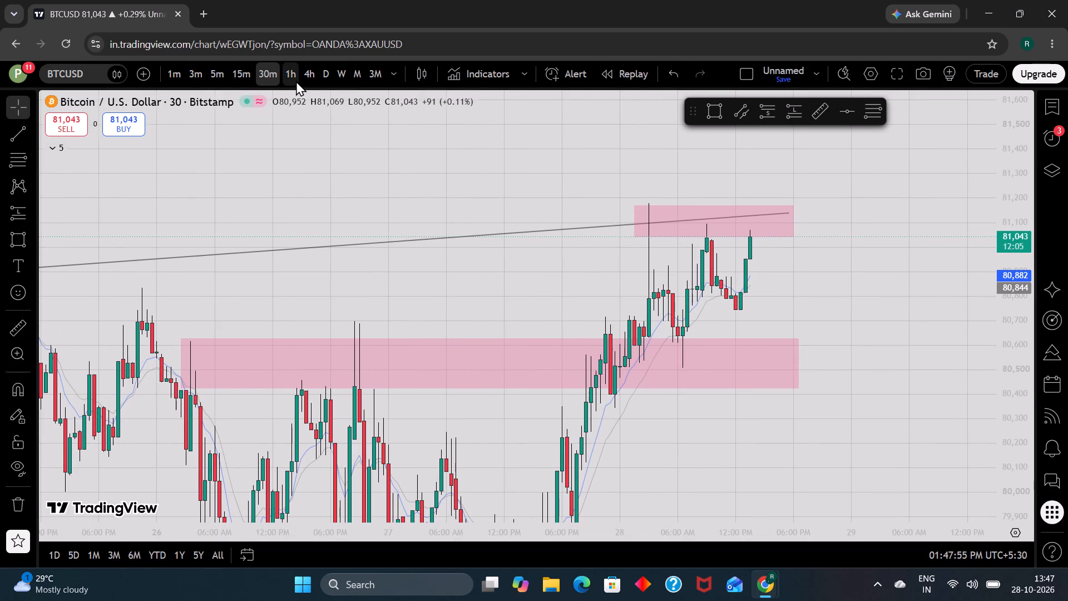
scroll(411, 210, "up", 1)
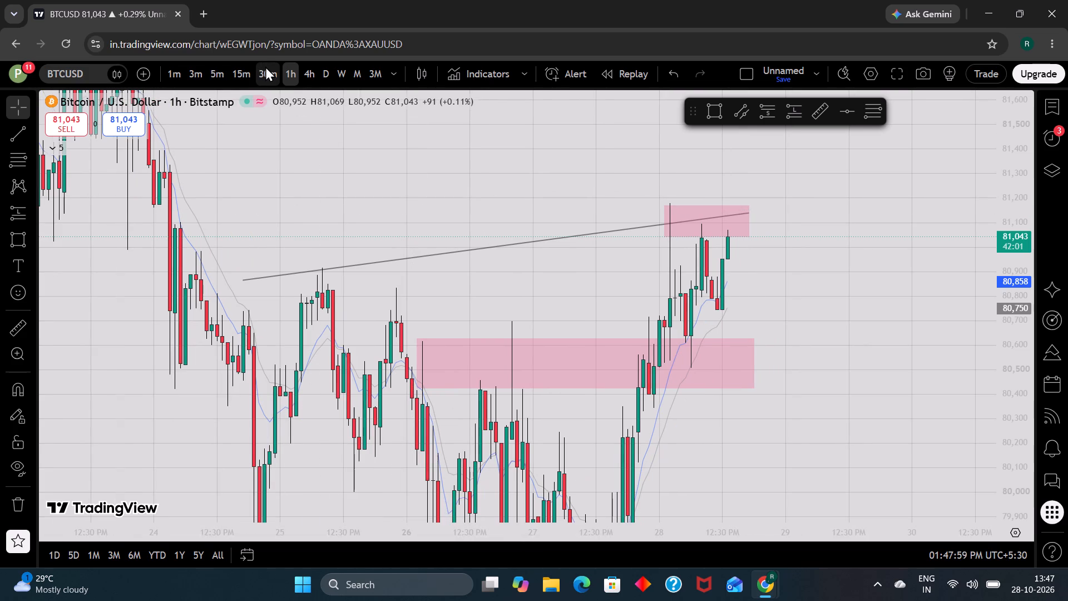
left_click(313, 72)
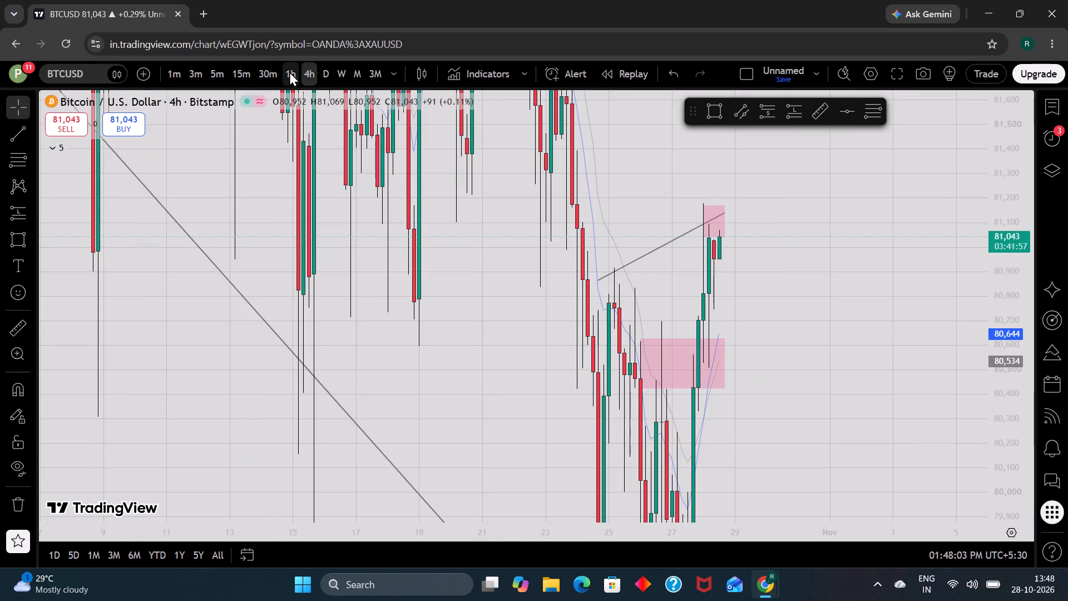
left_click(276, 72)
scroll(570, 243, "up", 1)
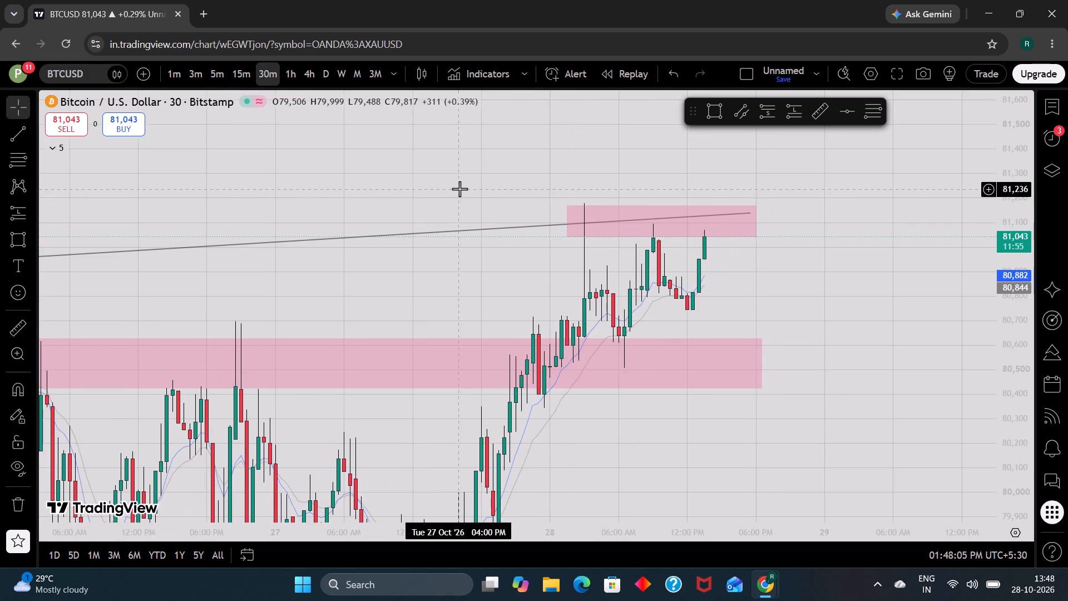
left_click_drag(459, 189, 454, 218)
scroll(454, 218, "down", 3)
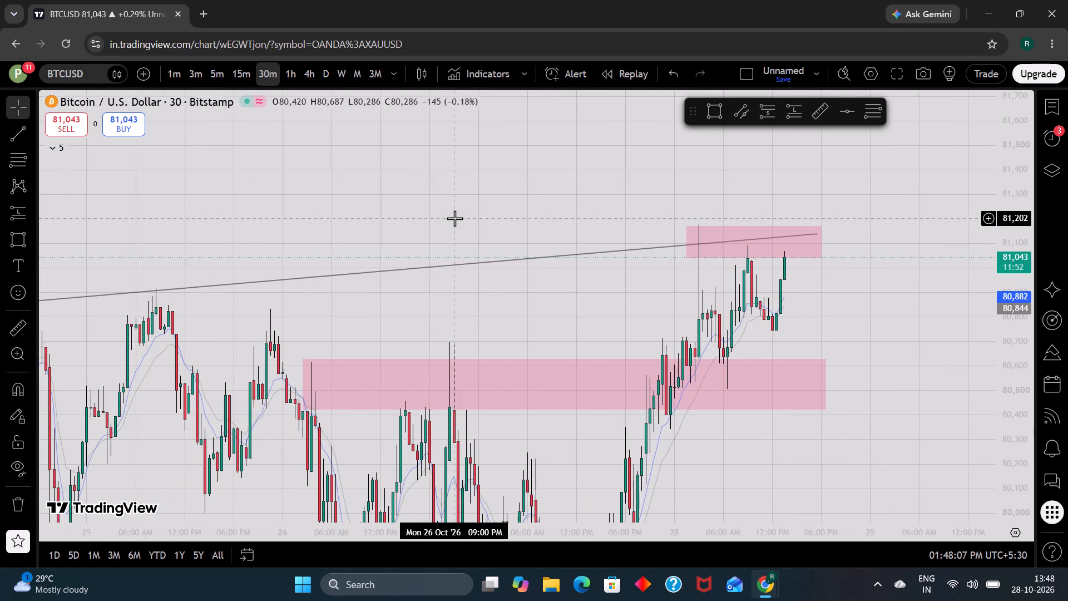
scroll(454, 218, "up", 2)
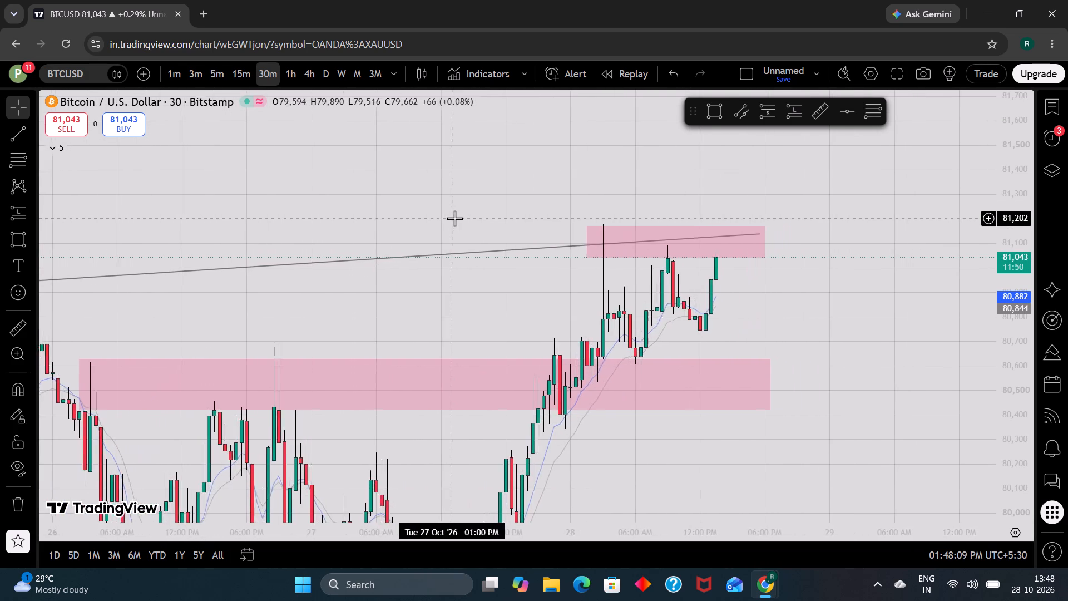
scroll(454, 218, "down", 3)
scroll(505, 220, "up", 1)
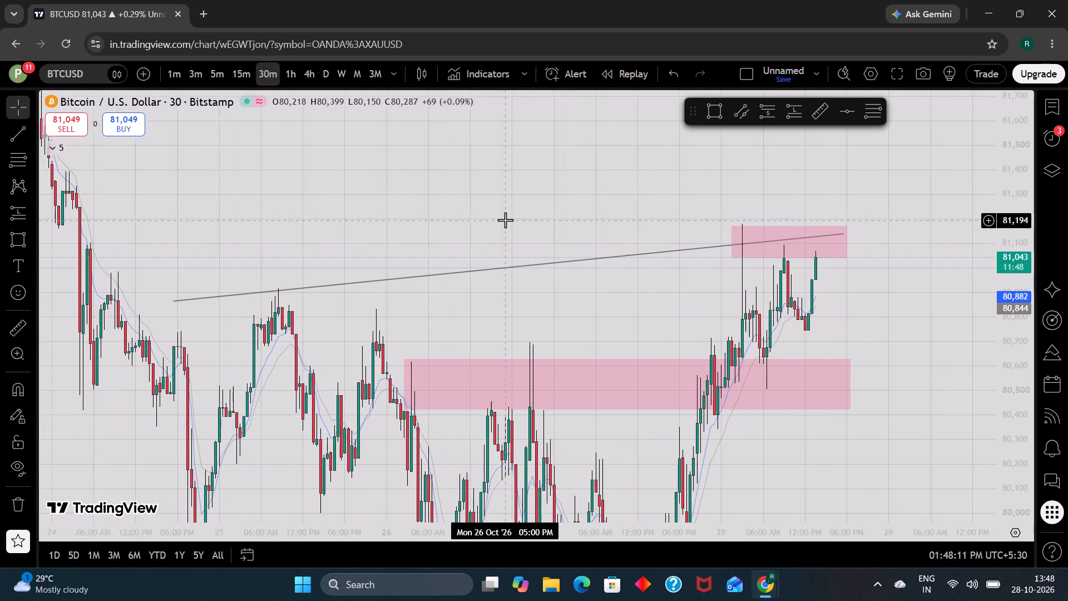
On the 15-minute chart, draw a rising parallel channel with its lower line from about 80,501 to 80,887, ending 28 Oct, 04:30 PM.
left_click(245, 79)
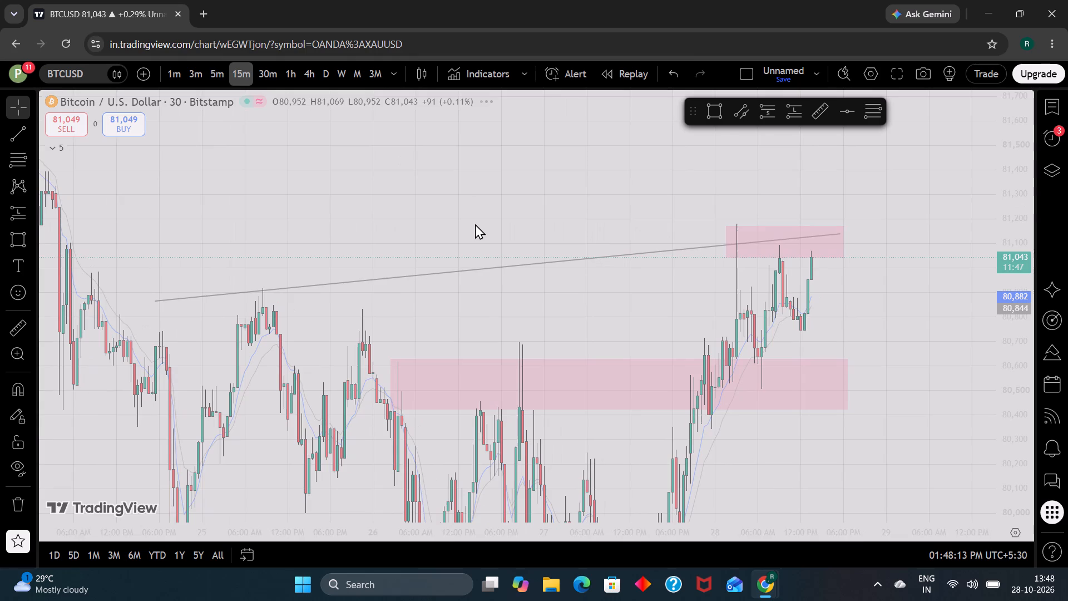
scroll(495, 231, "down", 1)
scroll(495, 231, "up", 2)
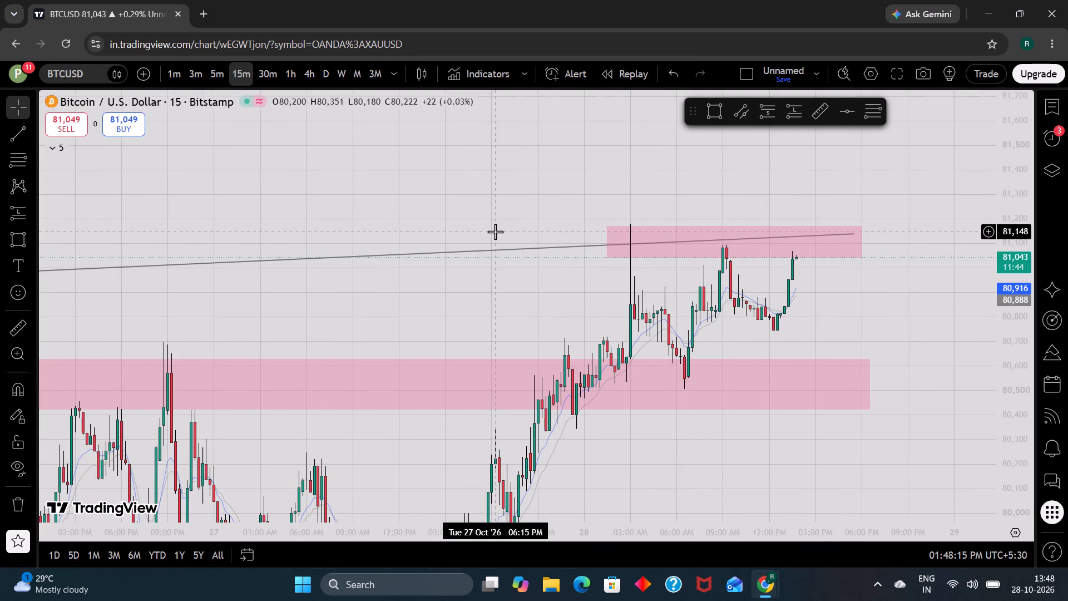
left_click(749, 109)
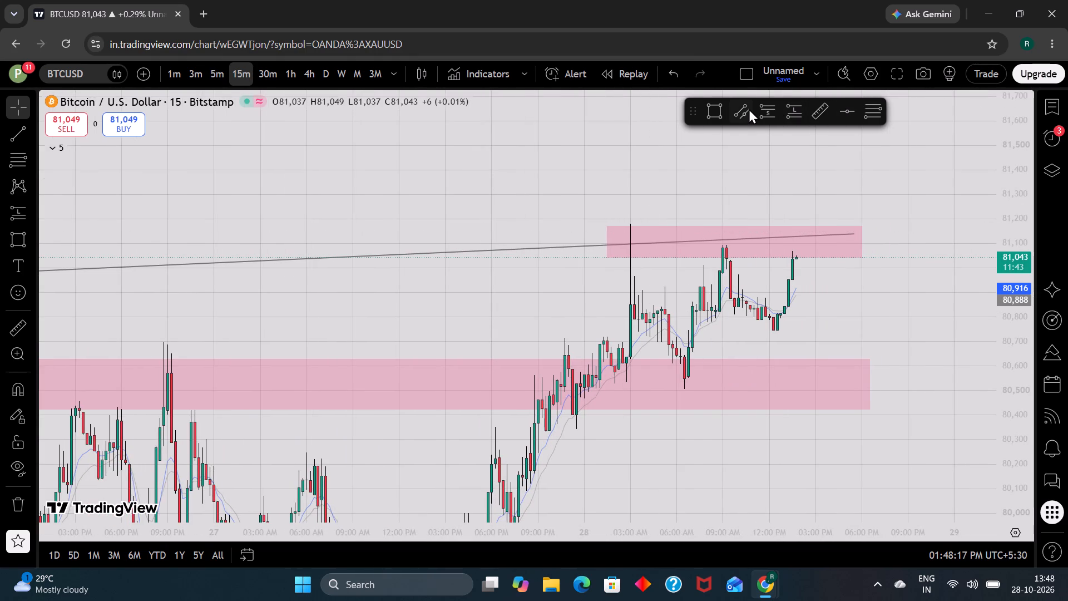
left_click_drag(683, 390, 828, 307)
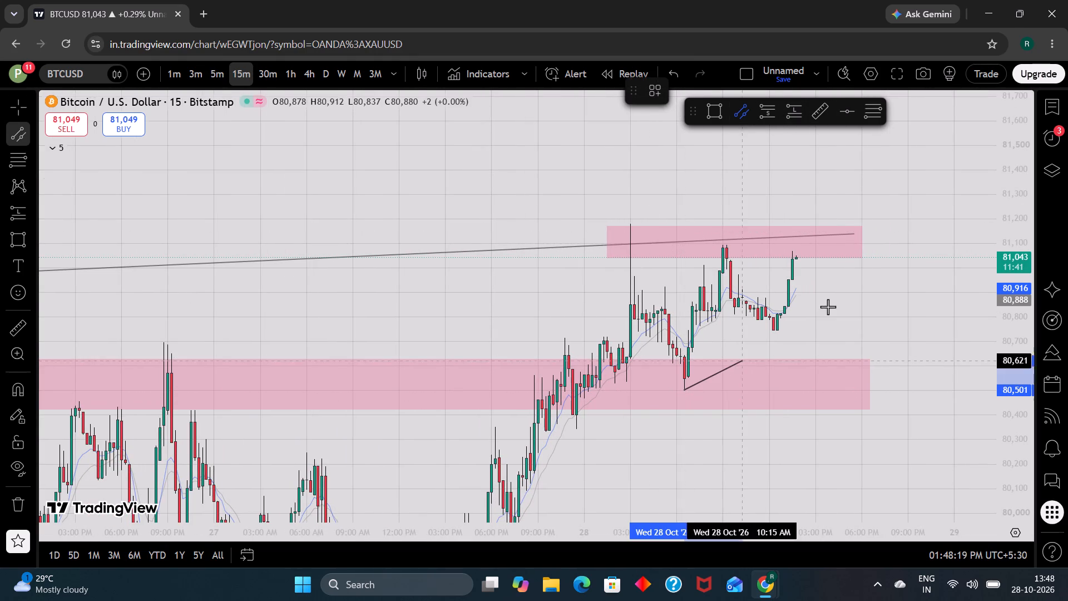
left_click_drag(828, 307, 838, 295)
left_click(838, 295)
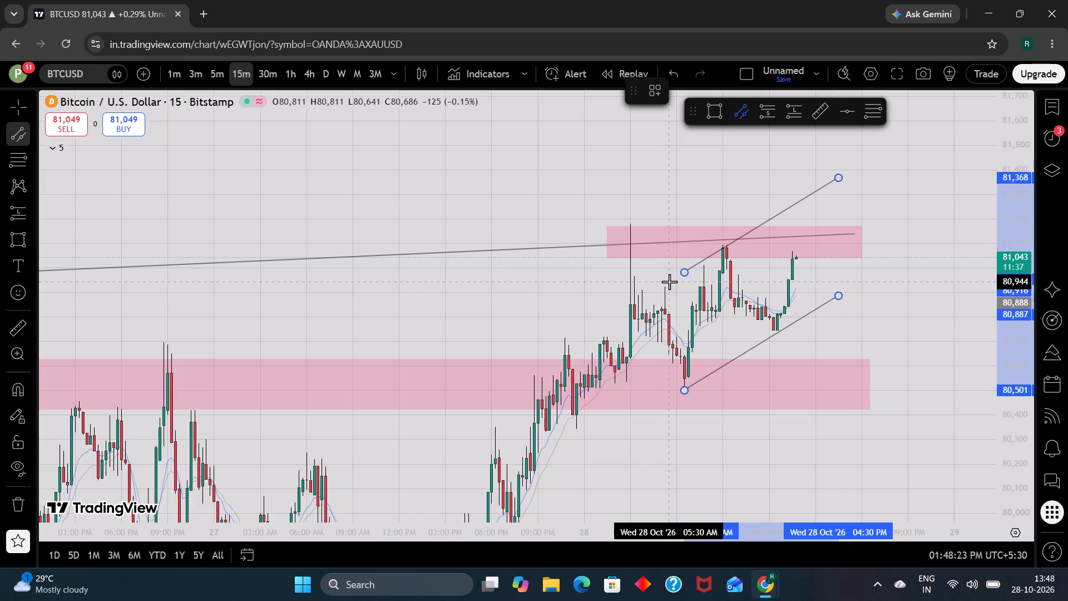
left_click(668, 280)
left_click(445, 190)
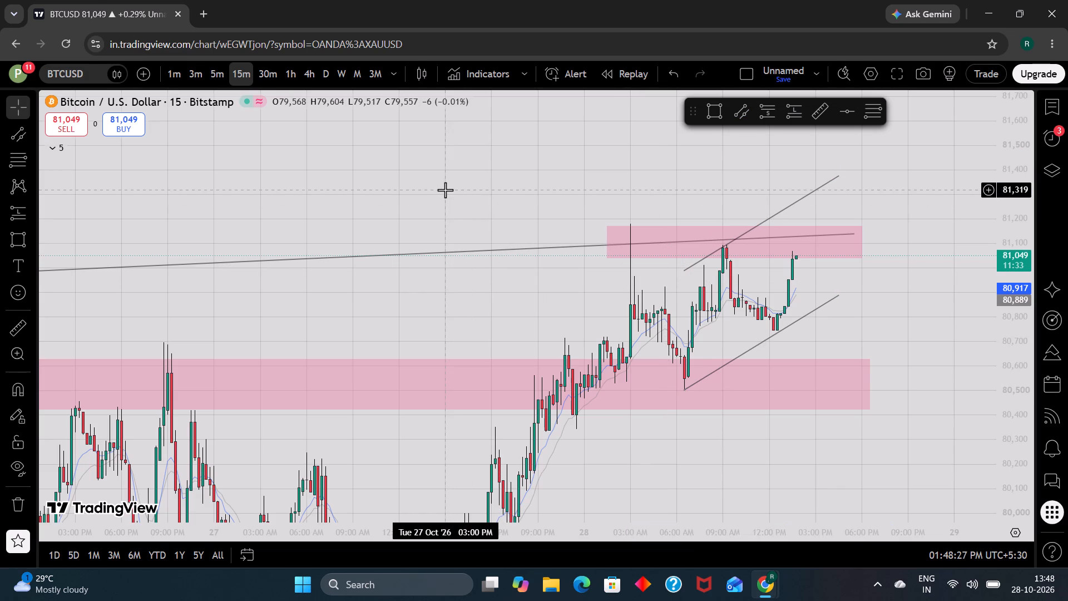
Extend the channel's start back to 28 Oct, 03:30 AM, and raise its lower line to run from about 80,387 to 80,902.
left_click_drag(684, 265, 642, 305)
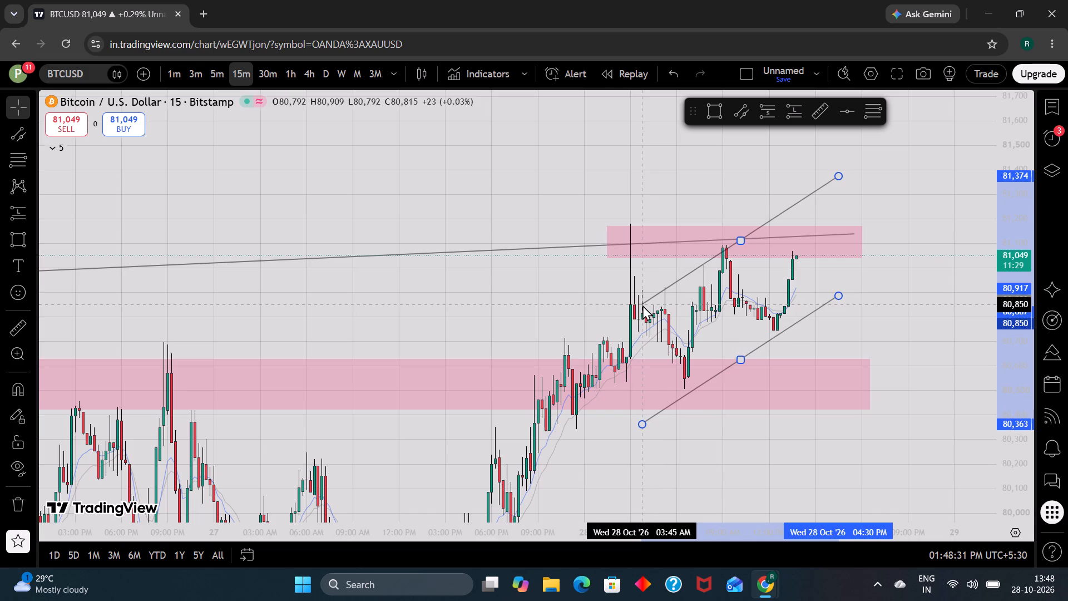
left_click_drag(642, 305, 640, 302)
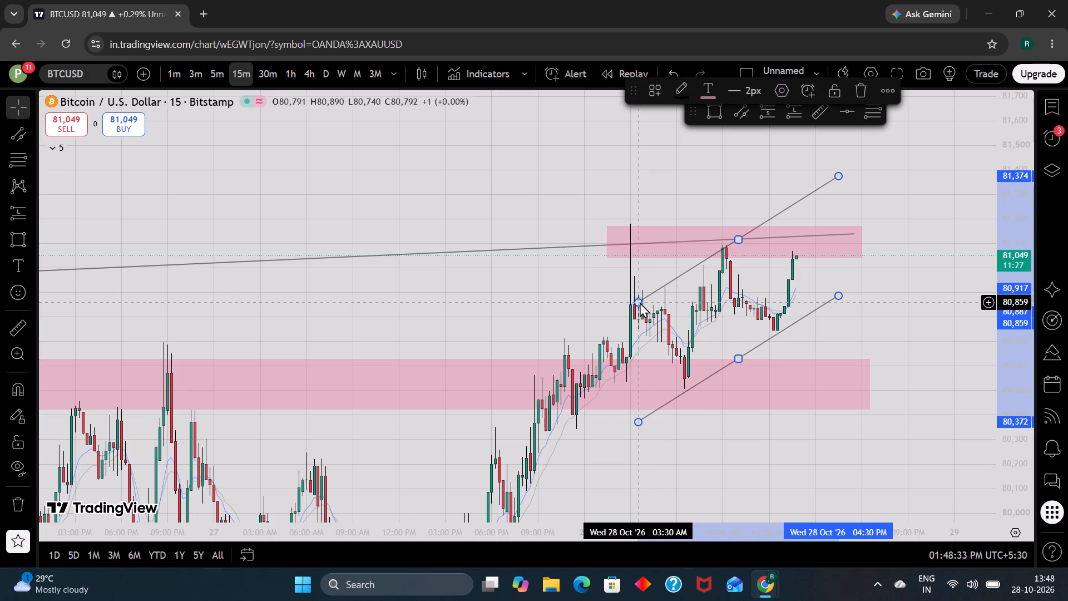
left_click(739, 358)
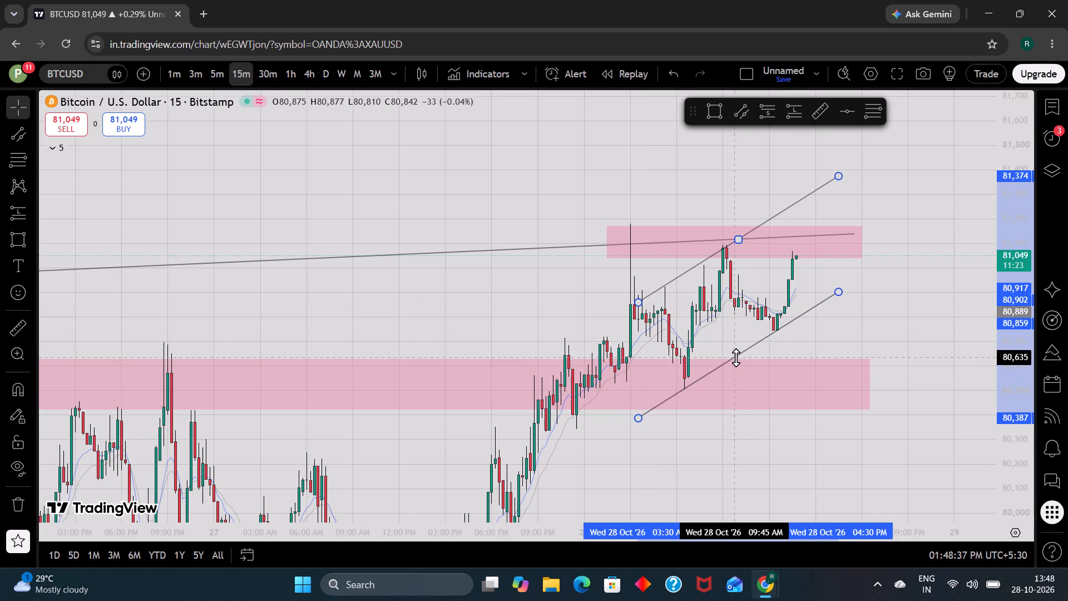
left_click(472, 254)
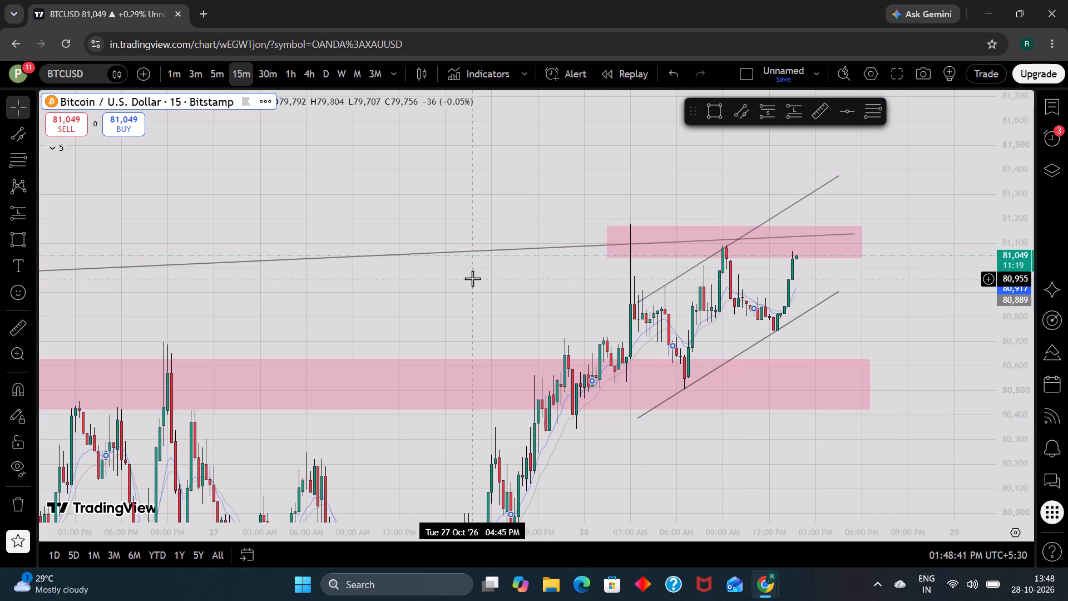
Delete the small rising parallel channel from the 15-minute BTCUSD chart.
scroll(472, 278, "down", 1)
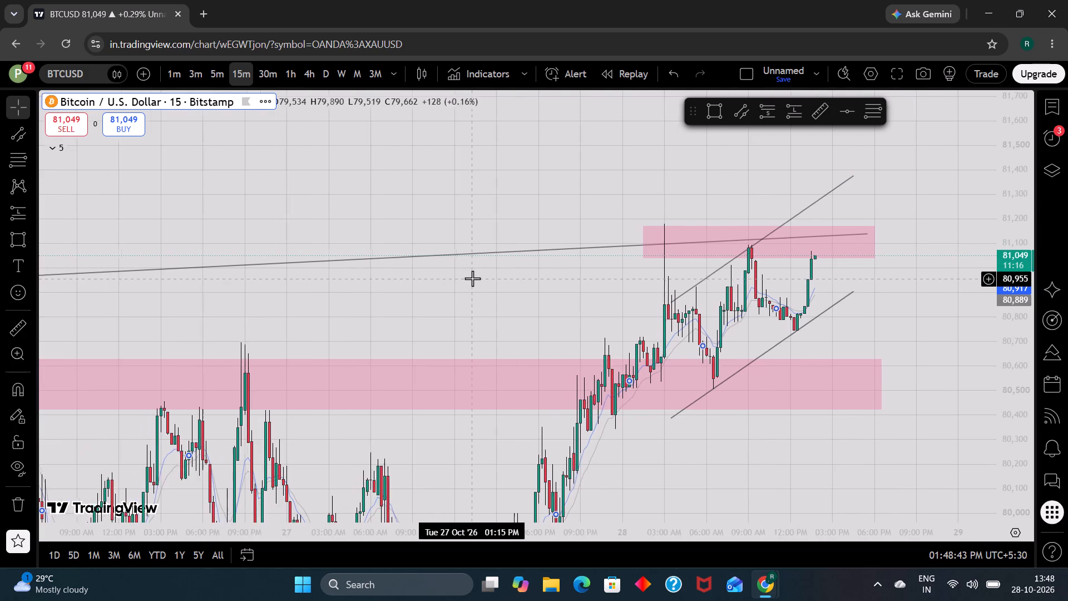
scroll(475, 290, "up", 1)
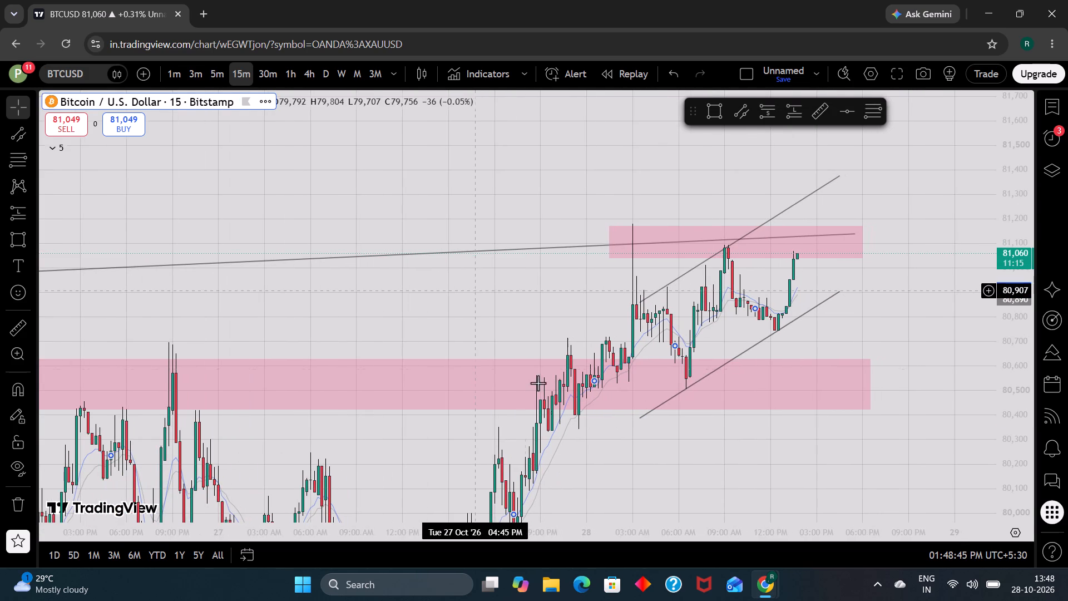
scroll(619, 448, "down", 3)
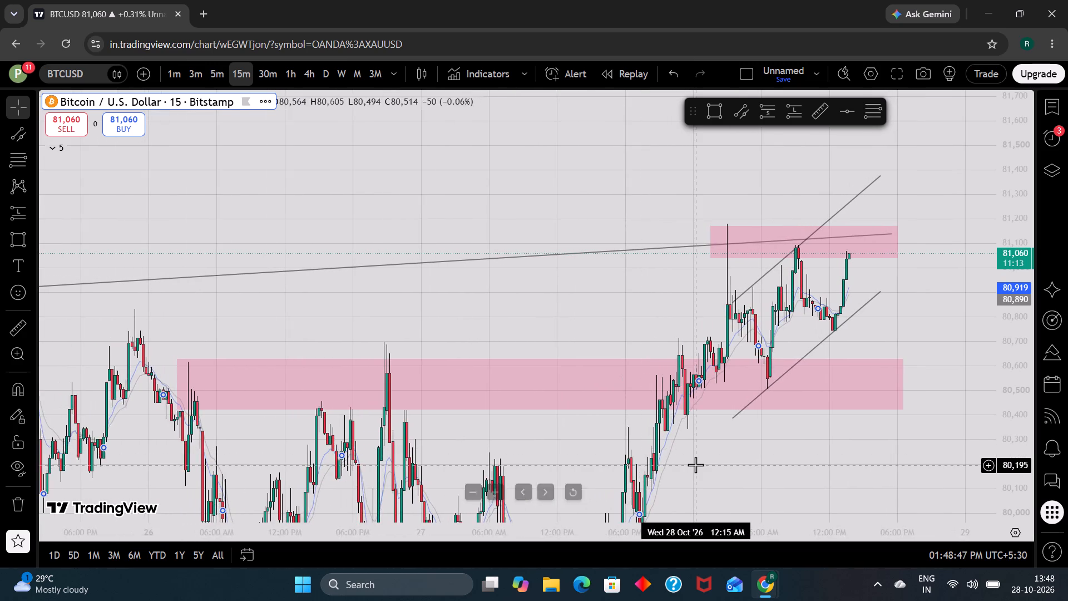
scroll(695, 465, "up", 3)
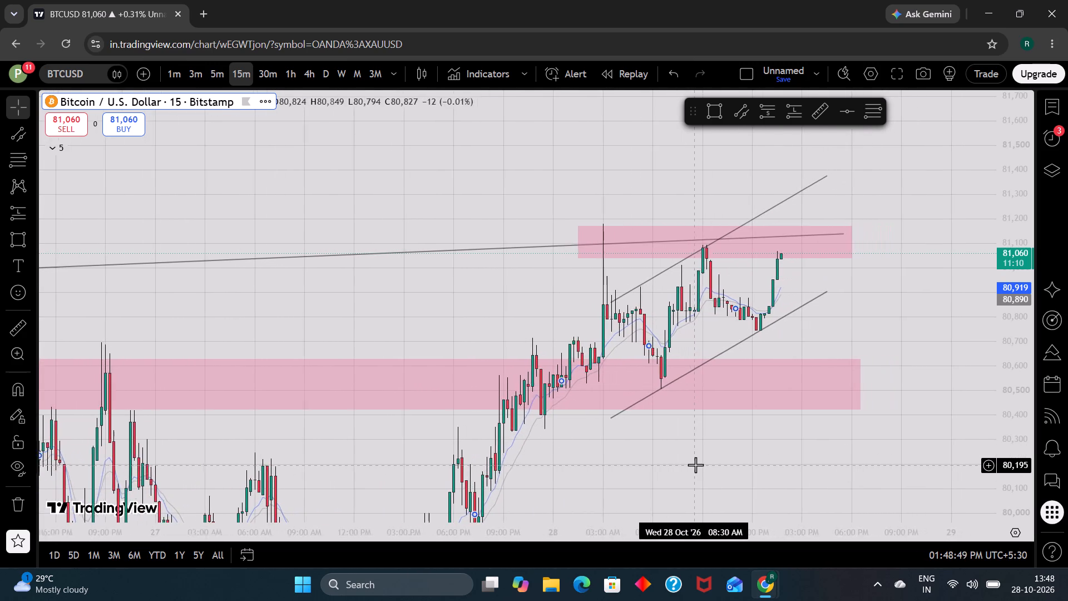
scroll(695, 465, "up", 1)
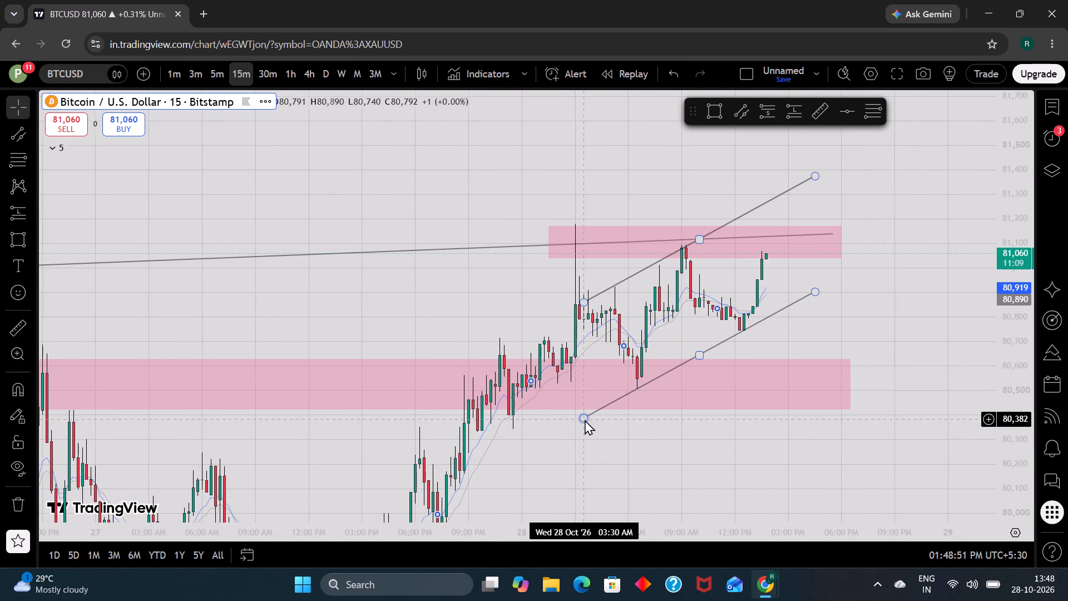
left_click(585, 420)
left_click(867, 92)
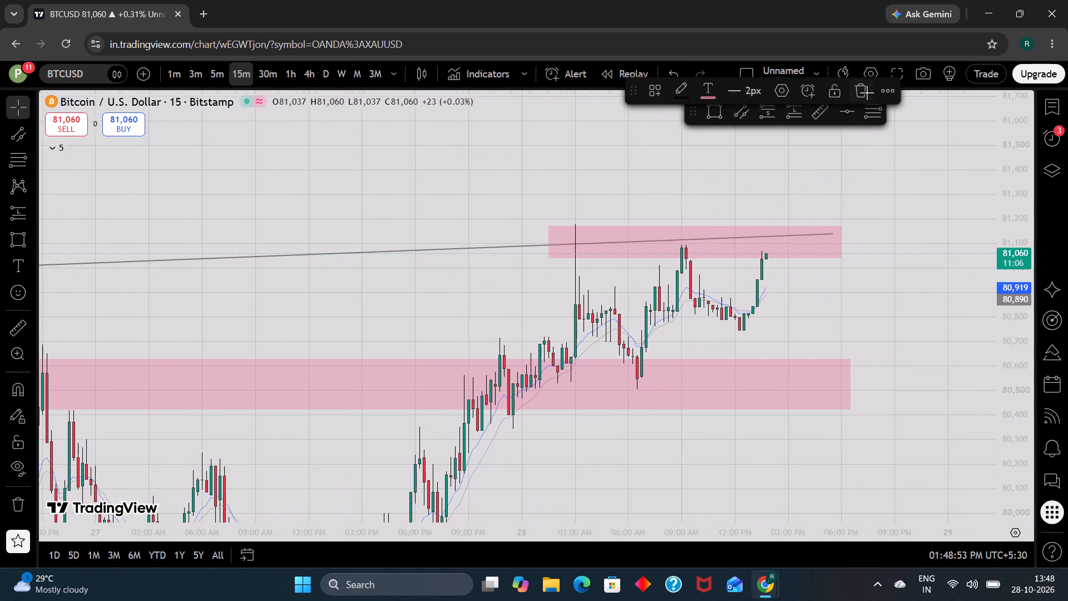
Examine BTCUSD's price action against the falling and rising channel lines on the 4-hour, daily and weekly charts.
left_click(310, 79)
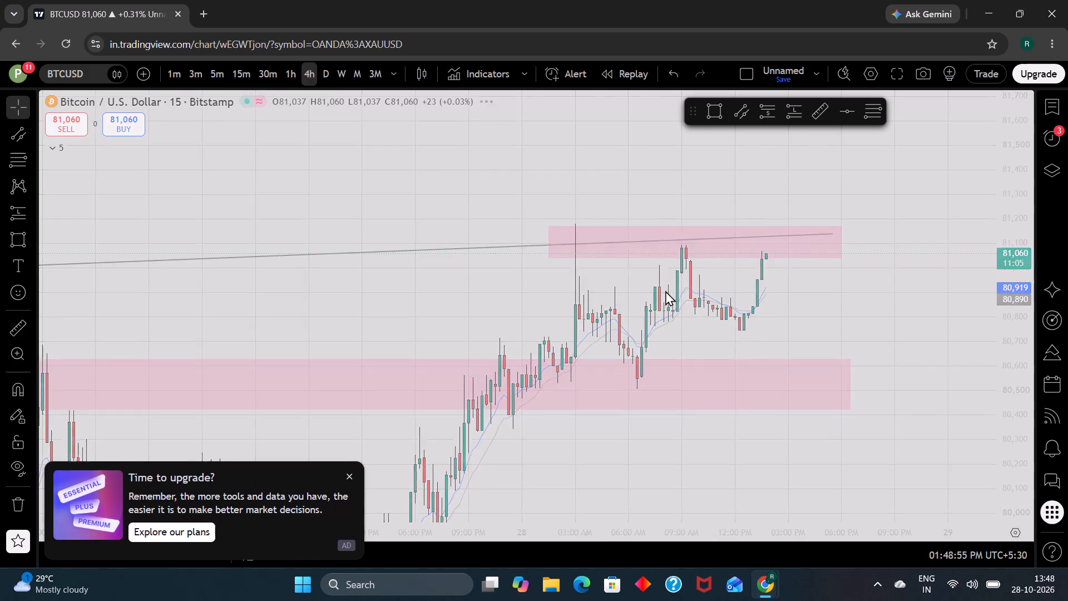
scroll(1010, 436, "down", 8)
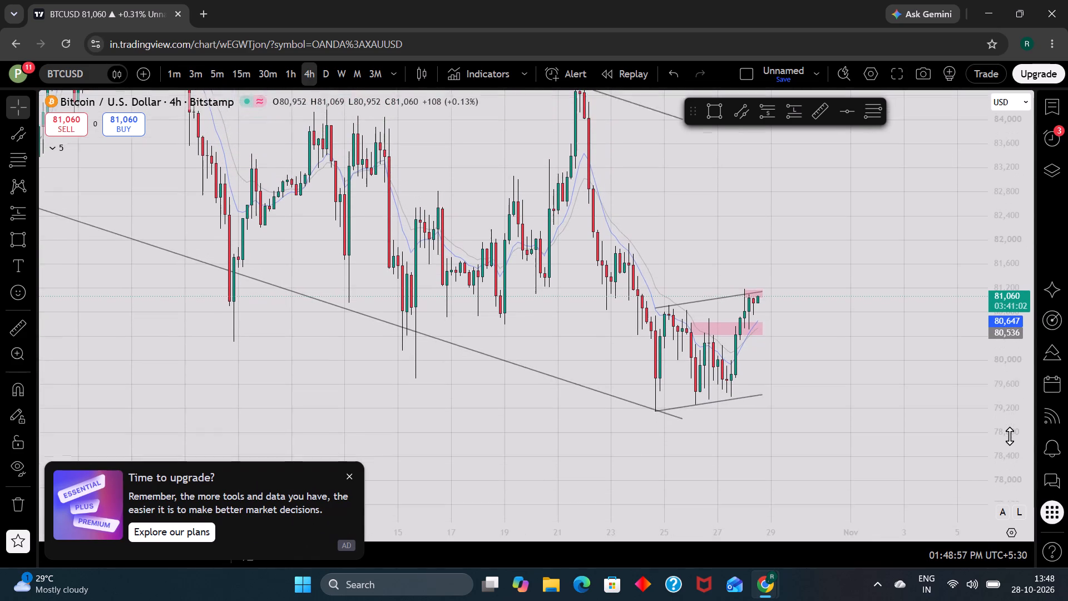
left_click(347, 473)
scroll(792, 391, "up", 1)
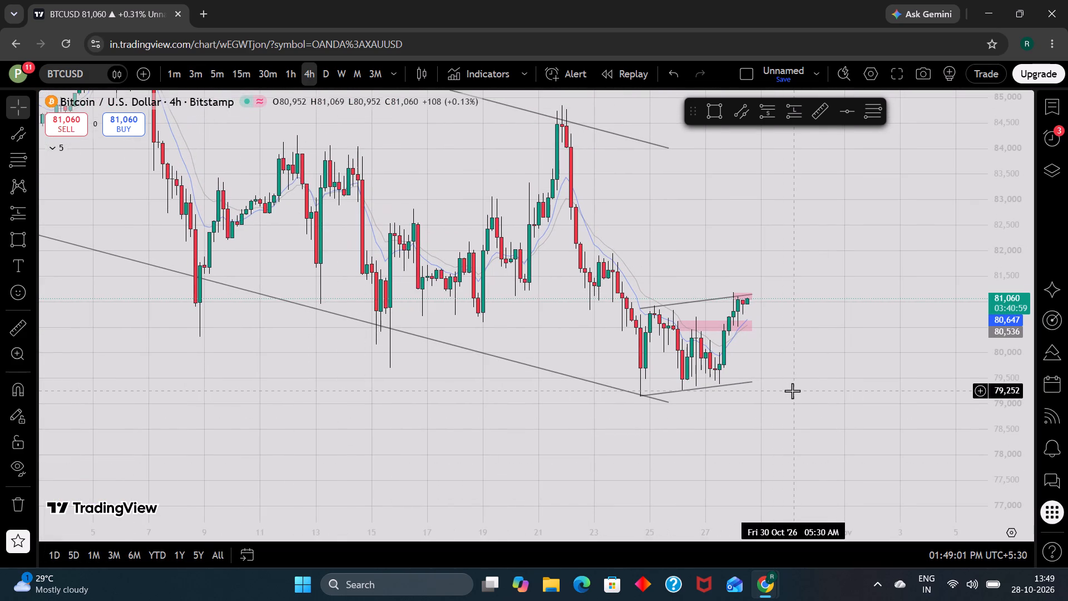
scroll(1006, 356, "up", 5)
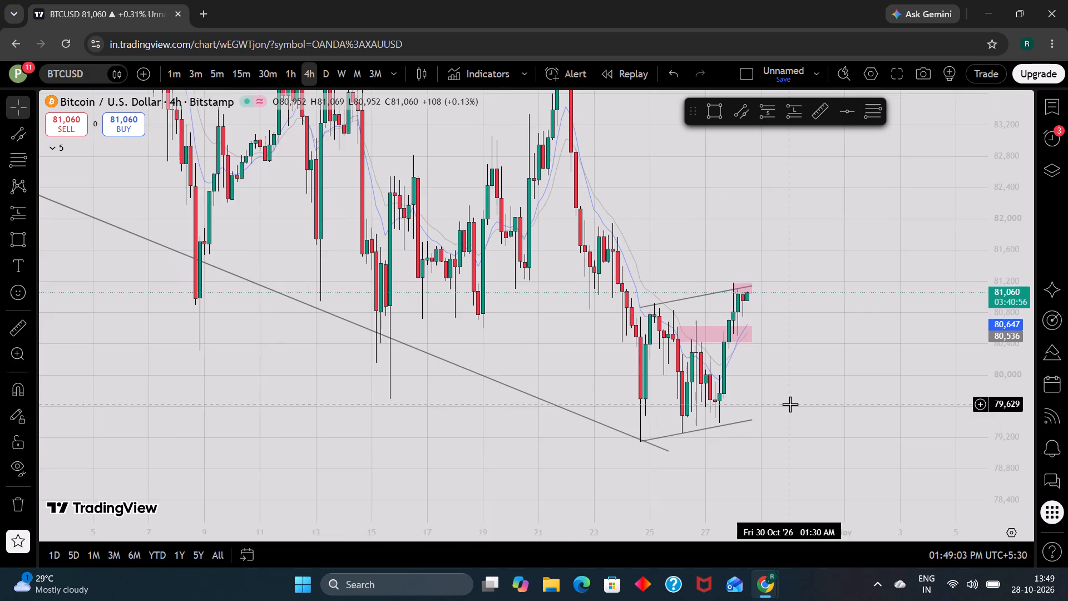
scroll(790, 404, "up", 2)
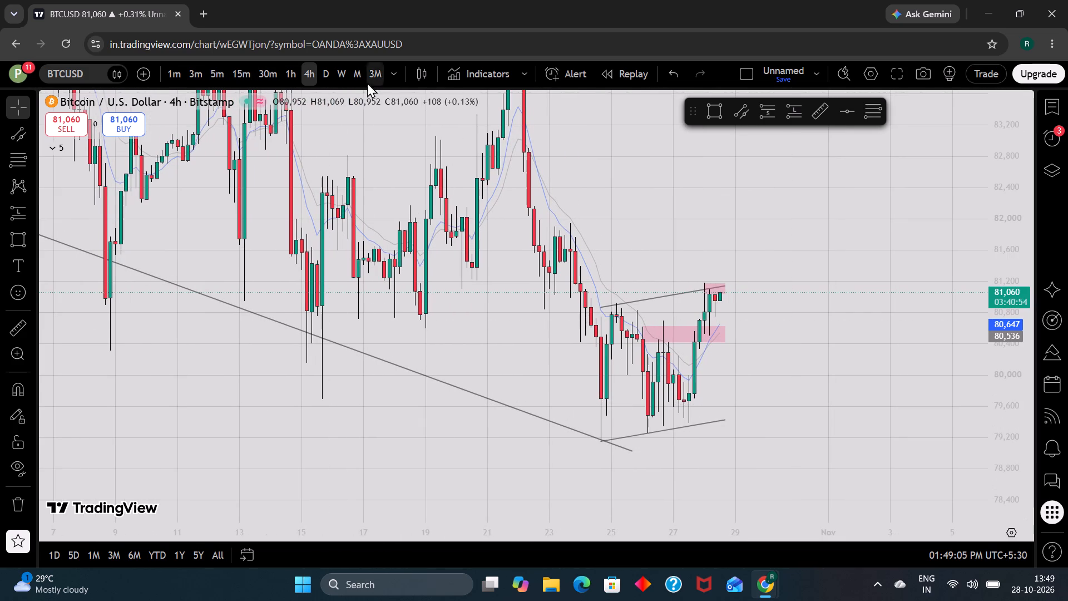
left_click(328, 72)
scroll(823, 393, "up", 1)
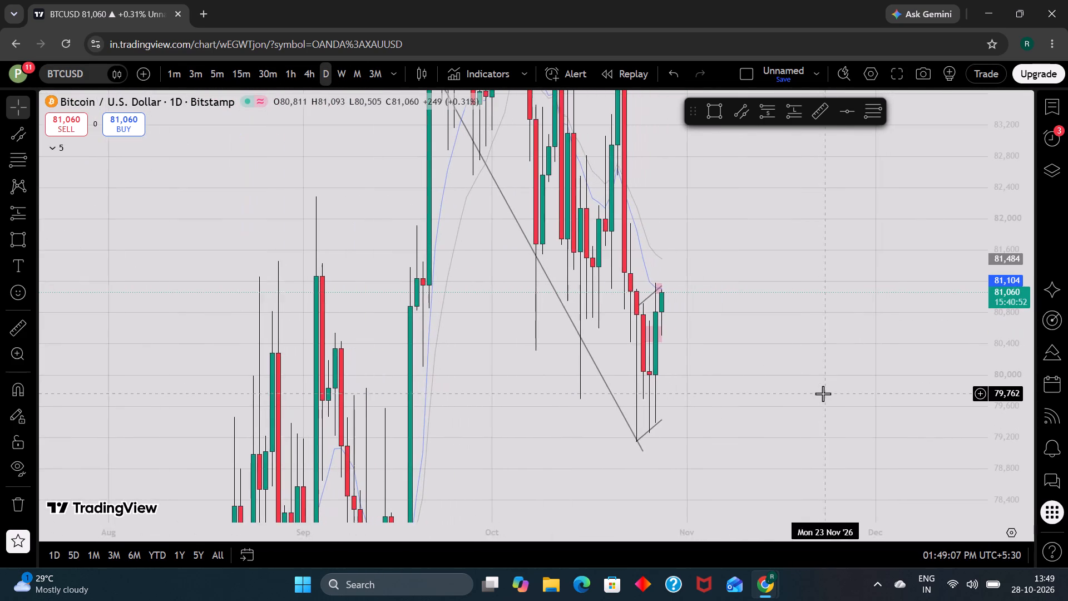
scroll(1017, 403, "down", 9)
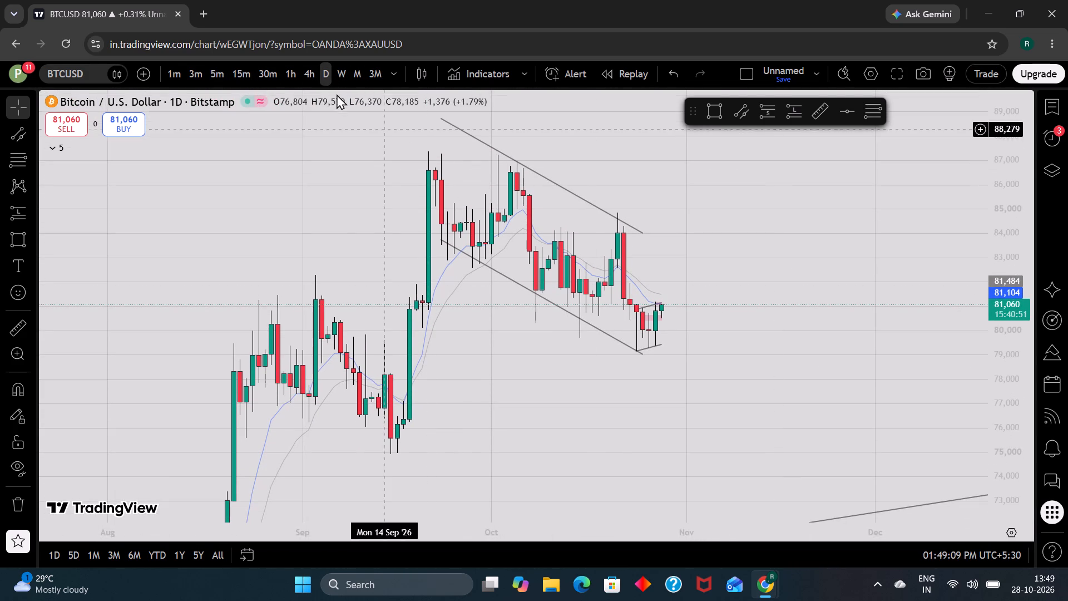
left_click(347, 68)
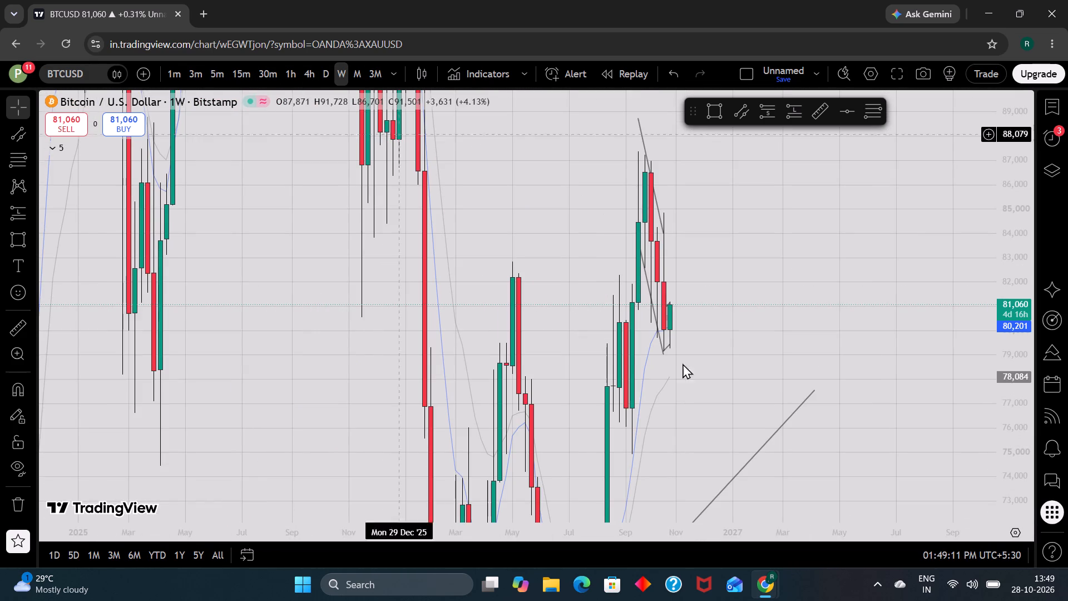
scroll(1031, 436, "down", 6)
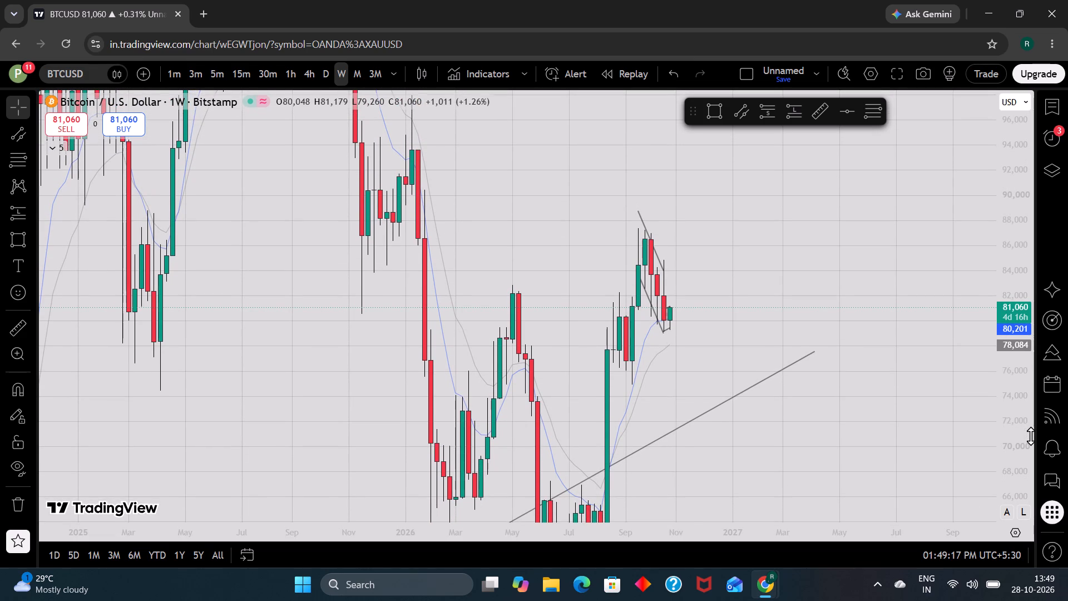
left_click(327, 72)
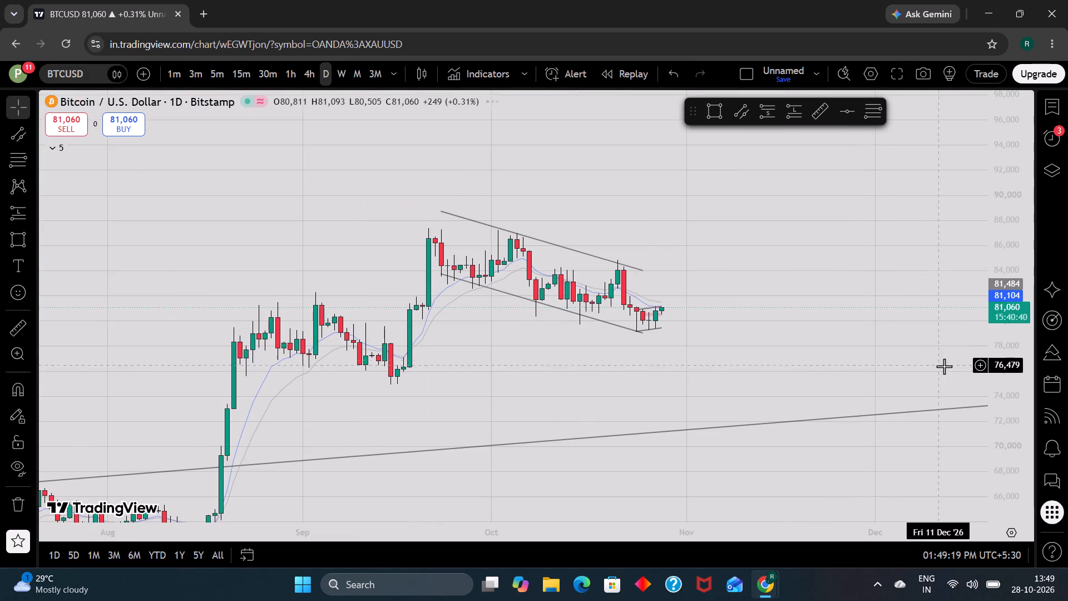
scroll(1002, 373, "up", 8)
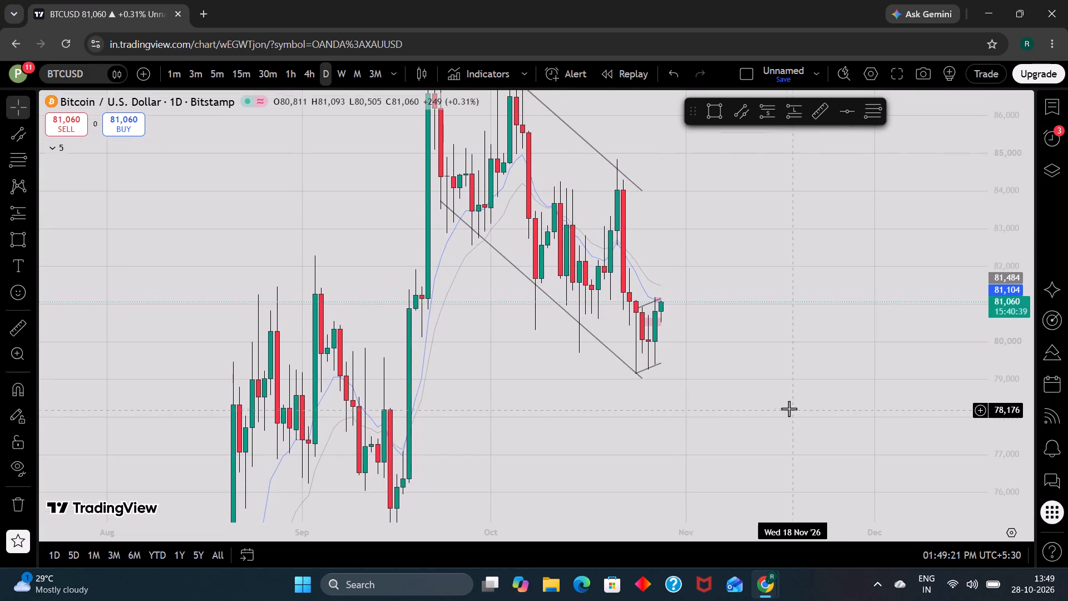
Examine BTCUSD's 4-hour price action against the rising channel lines and the two pink zones.
scroll(789, 408, "up", 1)
left_click(310, 74)
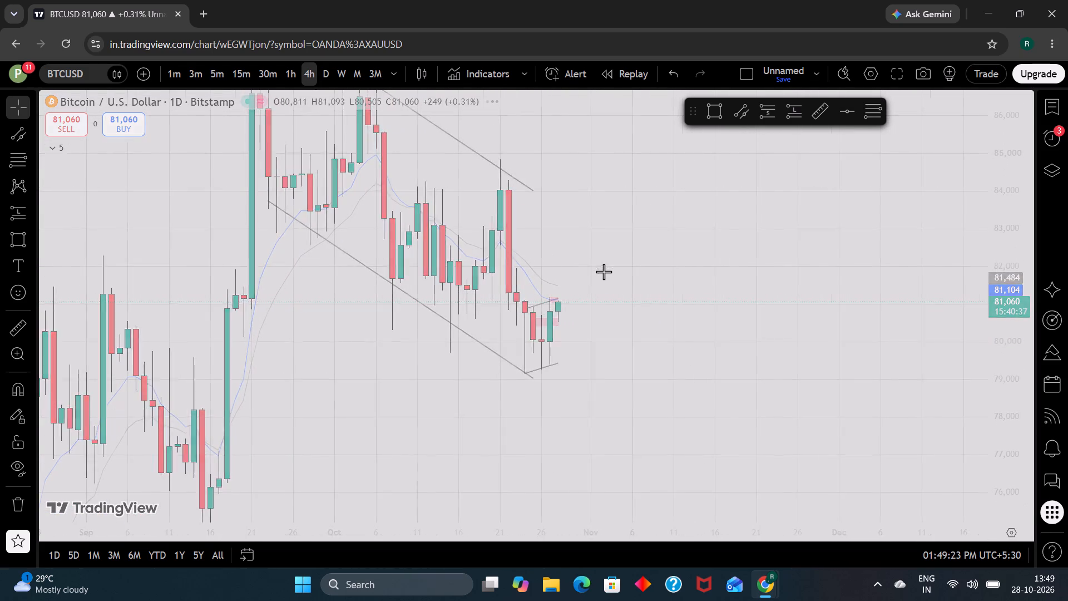
scroll(605, 272, "down", 3)
scroll(1008, 407, "up", 6)
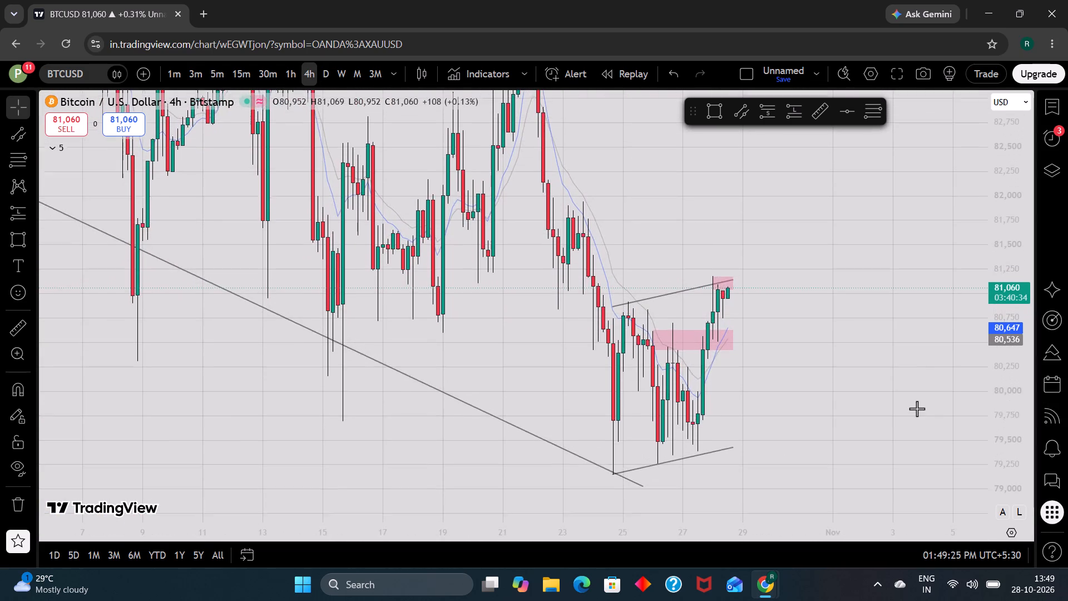
scroll(871, 422, "up", 3)
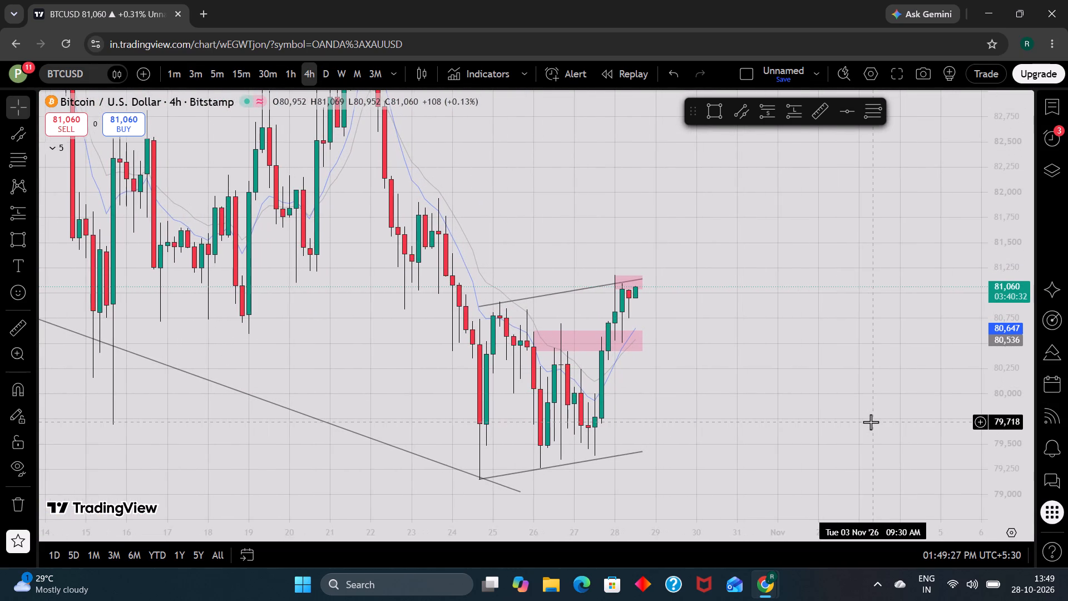
left_click(640, 278)
scroll(604, 252, "right", 3)
left_click(821, 208)
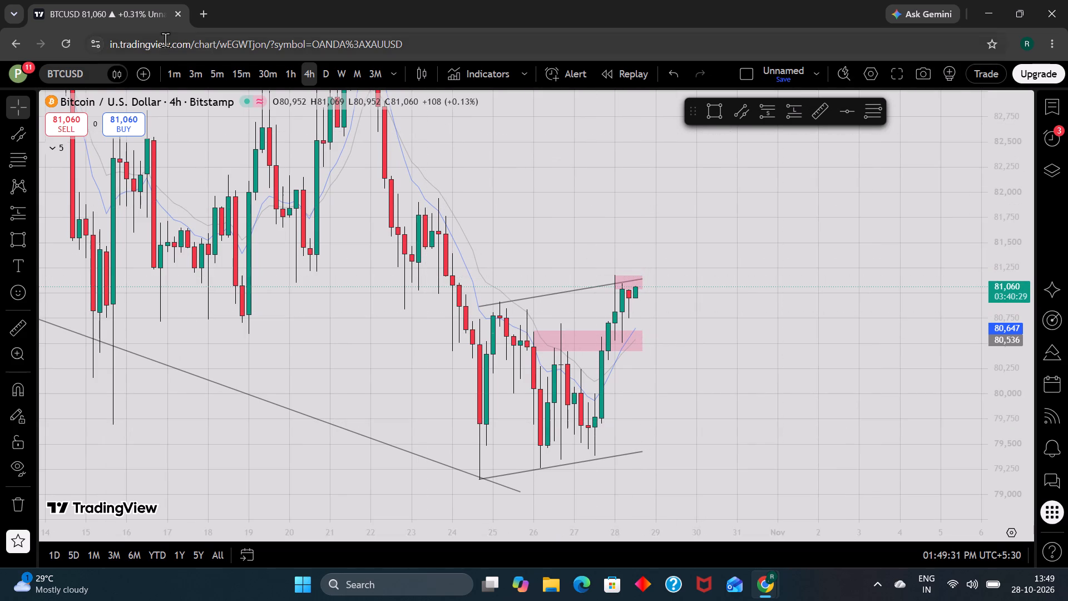
On the 1-hour BTCUSD chart, delete the lower pink rectangle zone near 80,500.
left_click_drag(256, 77, 300, 77)
left_click_drag(300, 77, 283, 73)
left_click(283, 73)
scroll(1013, 411, "up", 6)
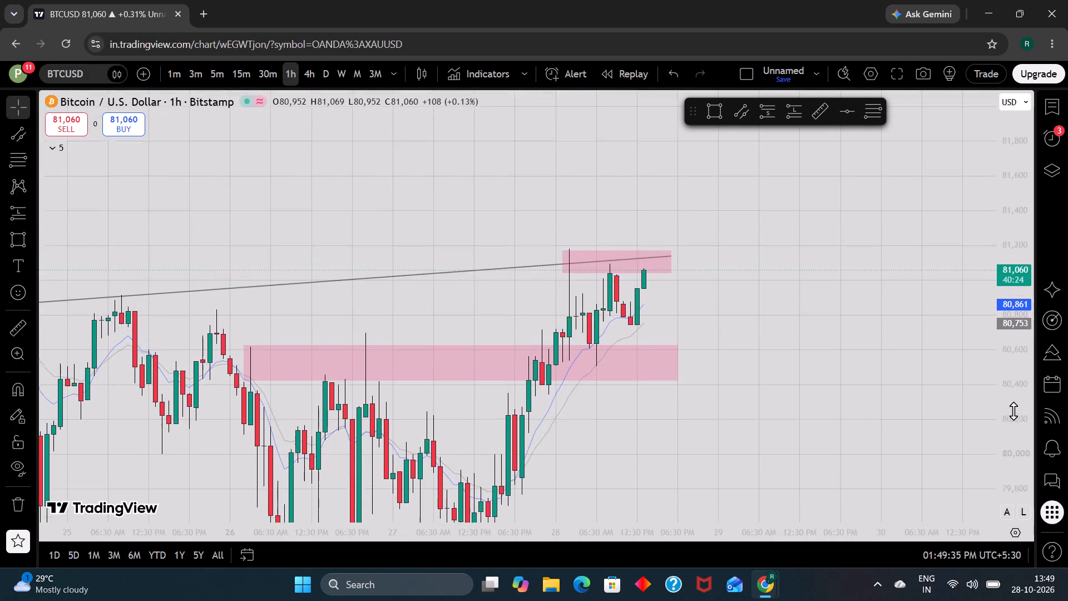
scroll(890, 423, "down", 2)
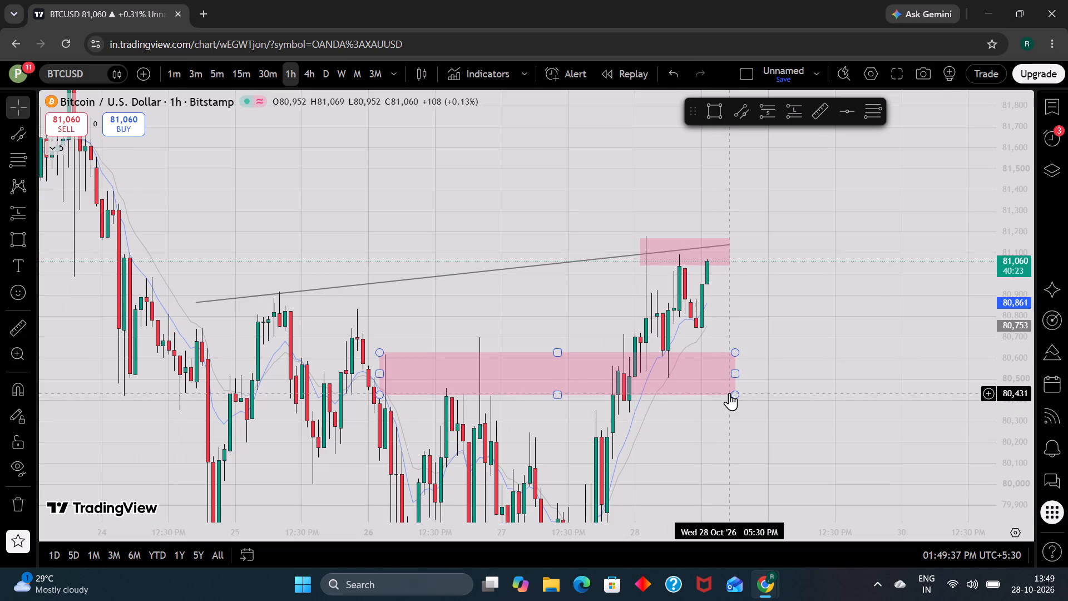
left_click(729, 393)
left_click(913, 97)
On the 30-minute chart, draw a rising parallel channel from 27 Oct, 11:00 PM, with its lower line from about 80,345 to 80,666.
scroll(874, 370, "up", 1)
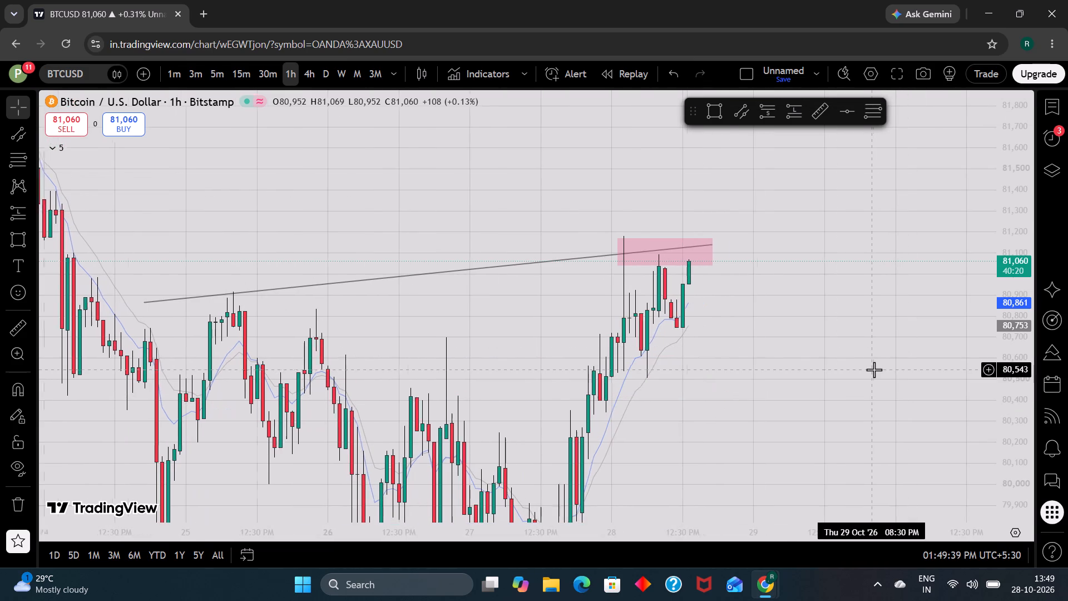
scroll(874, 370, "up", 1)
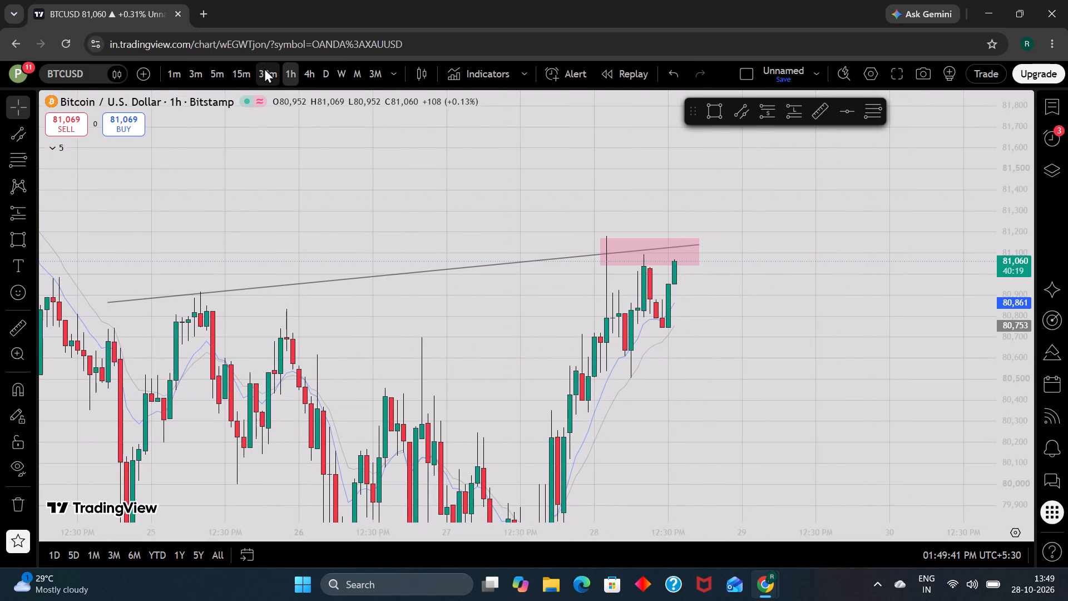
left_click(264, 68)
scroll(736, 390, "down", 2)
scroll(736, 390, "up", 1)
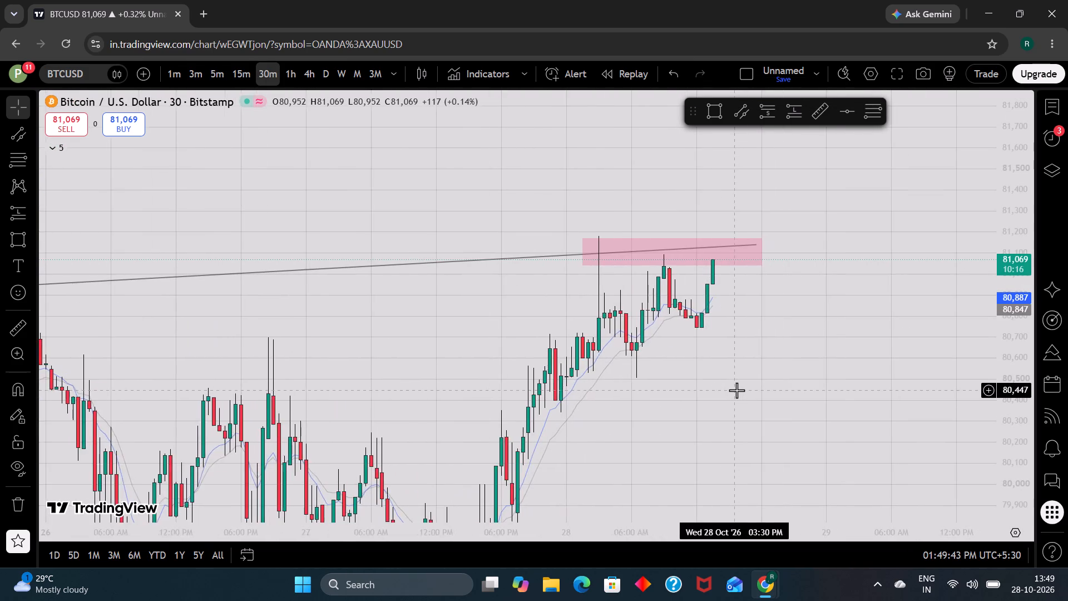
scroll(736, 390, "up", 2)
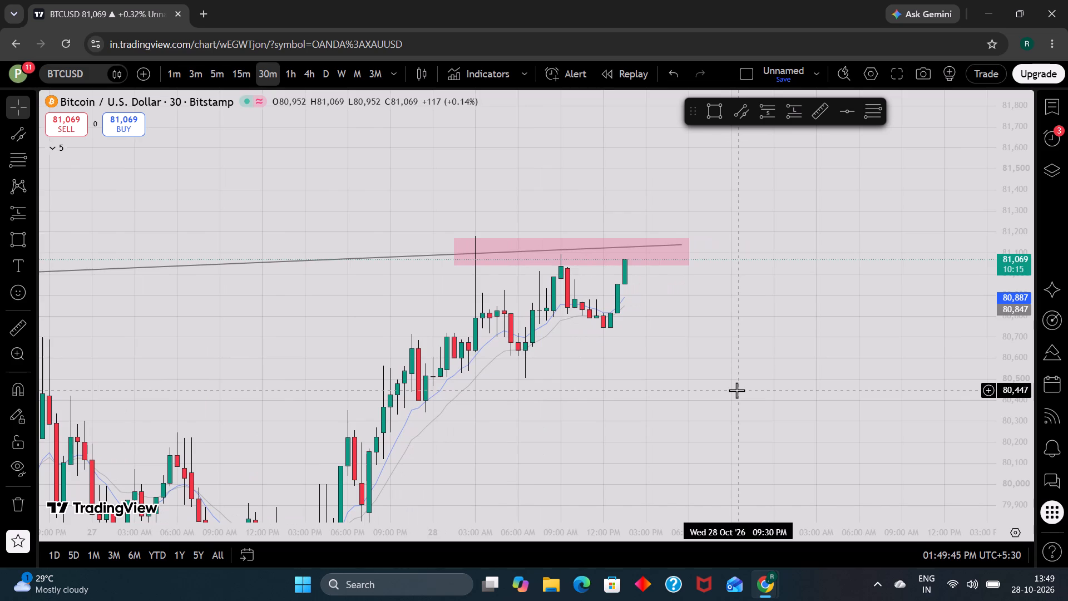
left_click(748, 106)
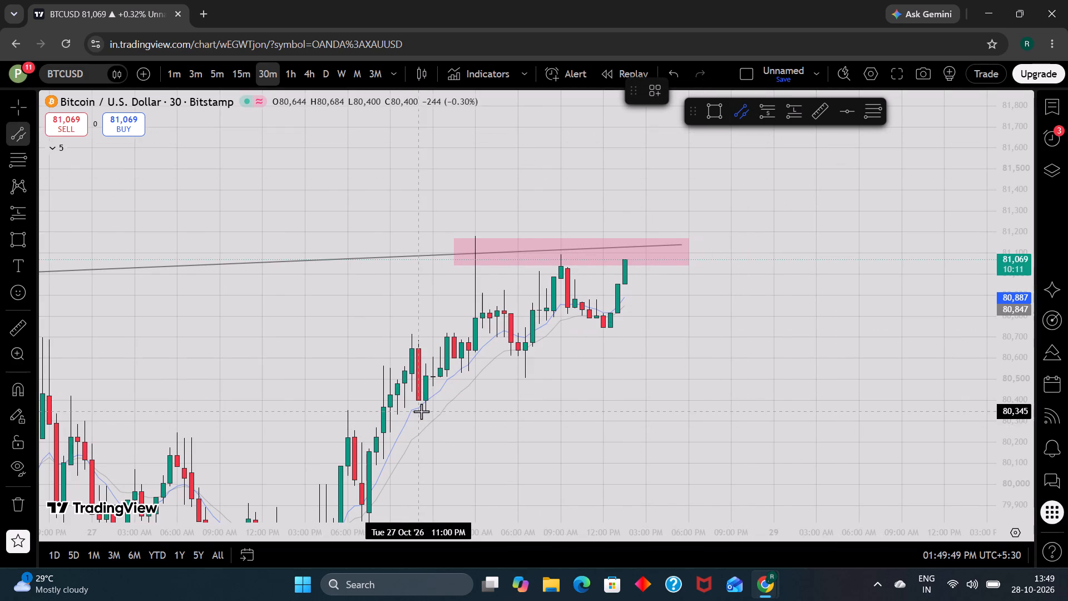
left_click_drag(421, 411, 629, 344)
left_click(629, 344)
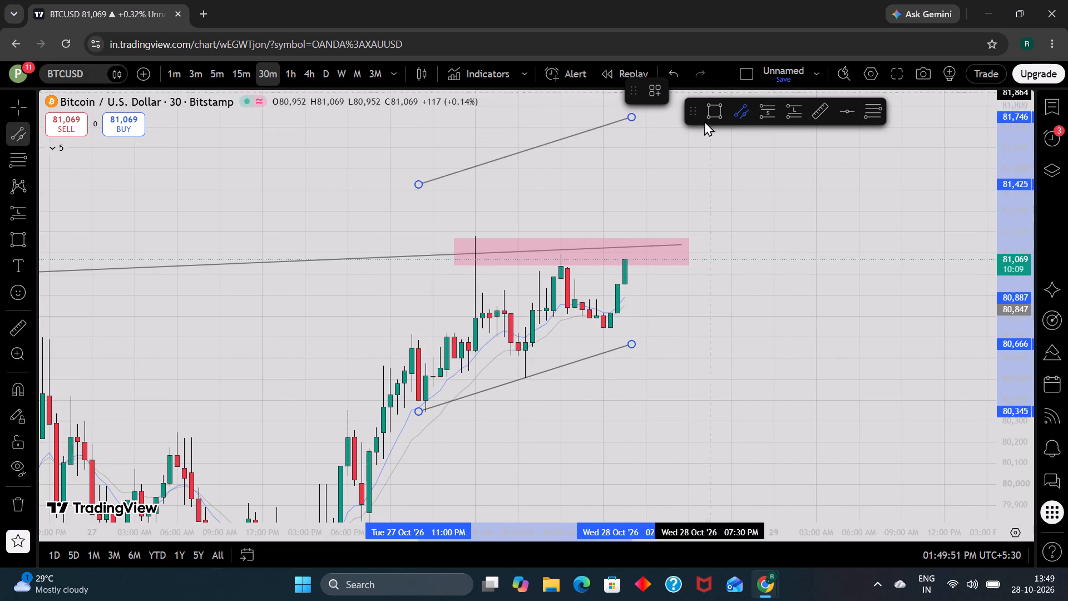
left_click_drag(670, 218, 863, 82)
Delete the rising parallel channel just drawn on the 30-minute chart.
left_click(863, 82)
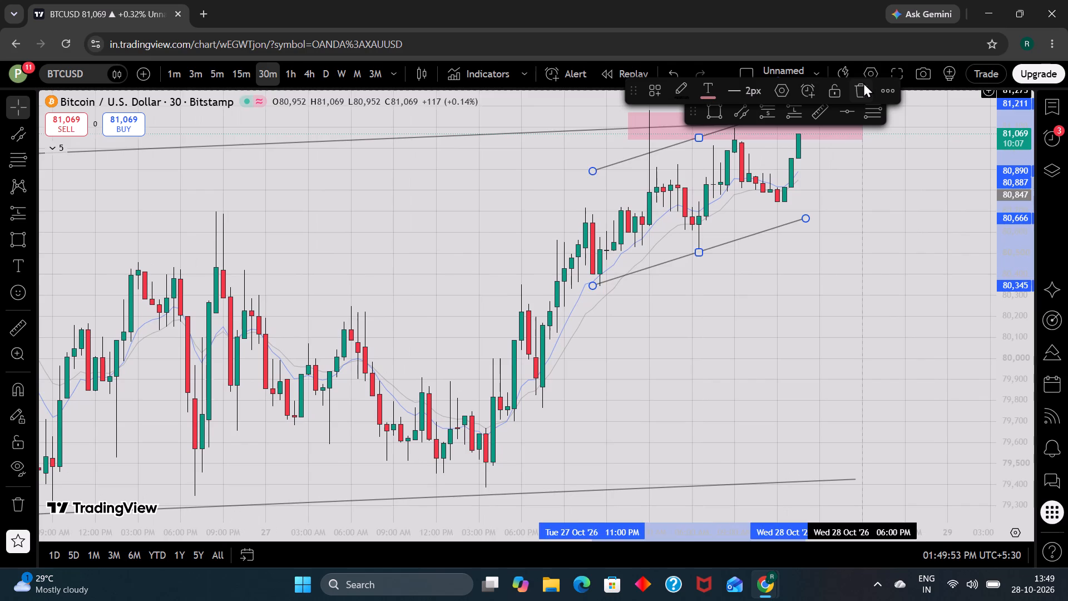
Examine BTCUSD's approach to the pink zone and upper channel line on the 15-minute chart.
left_click(244, 68)
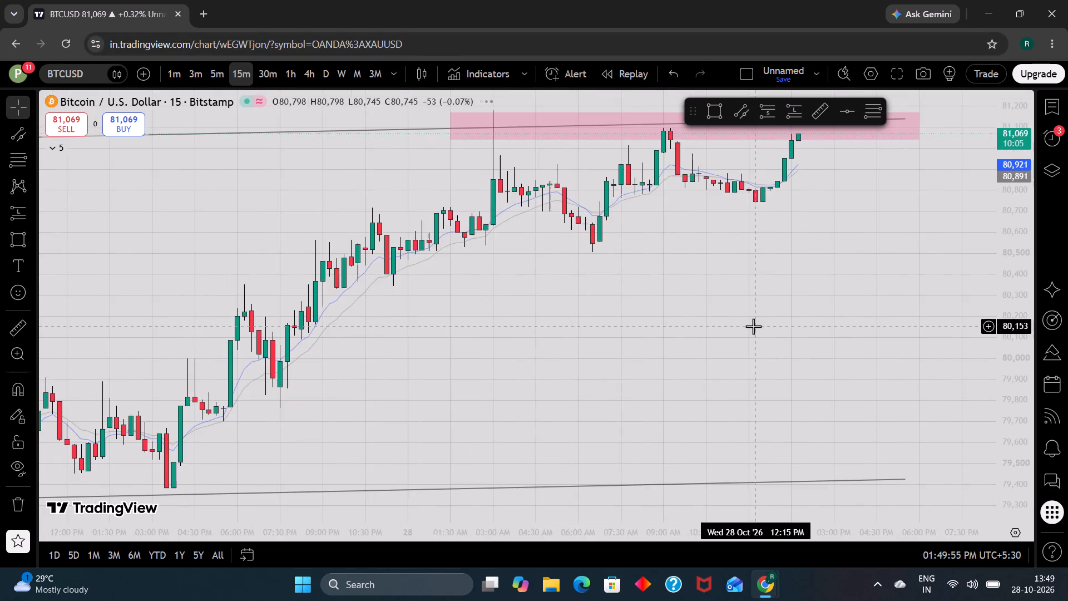
left_click_drag(753, 326, 703, 380)
scroll(703, 380, "down", 3)
scroll(1015, 378, "up", 7)
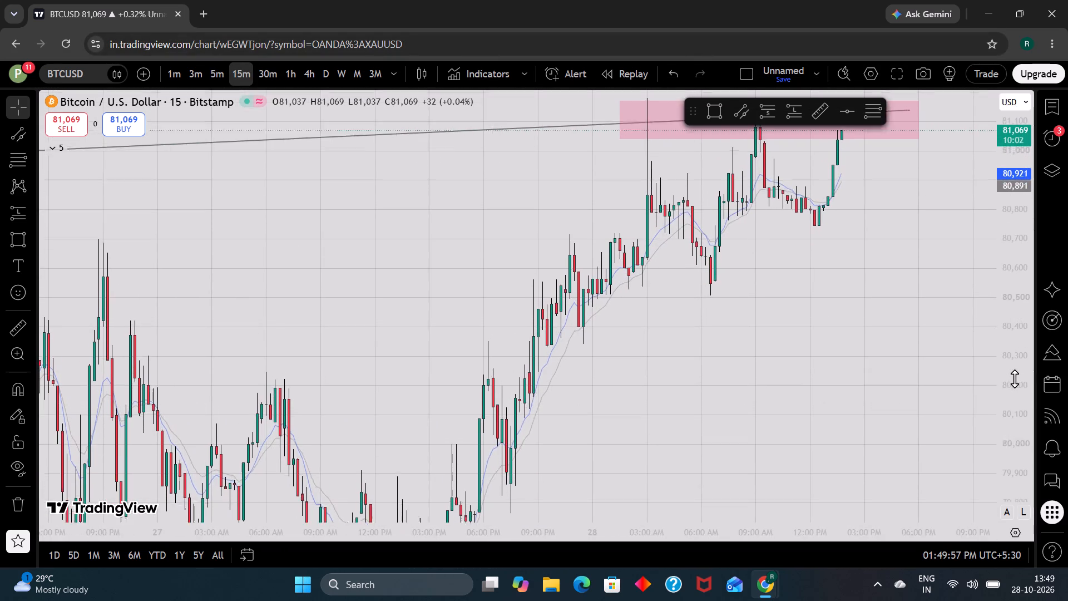
left_click_drag(903, 314, 840, 409)
scroll(840, 409, "up", 2)
left_click_drag(750, 295, 750, 297)
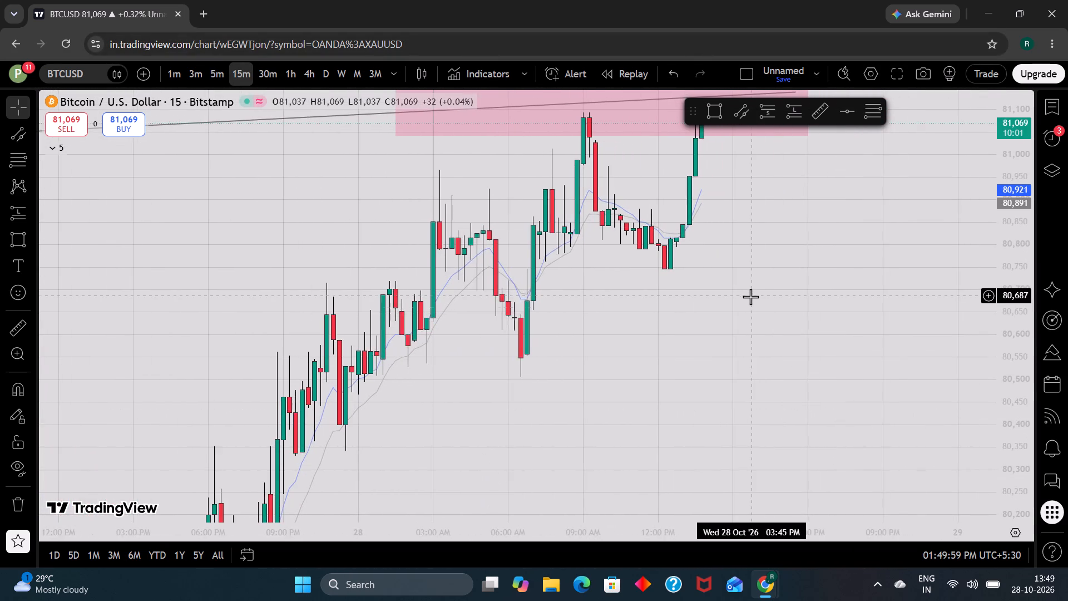
left_click_drag(750, 297, 731, 366)
left_click_drag(731, 366, 714, 398)
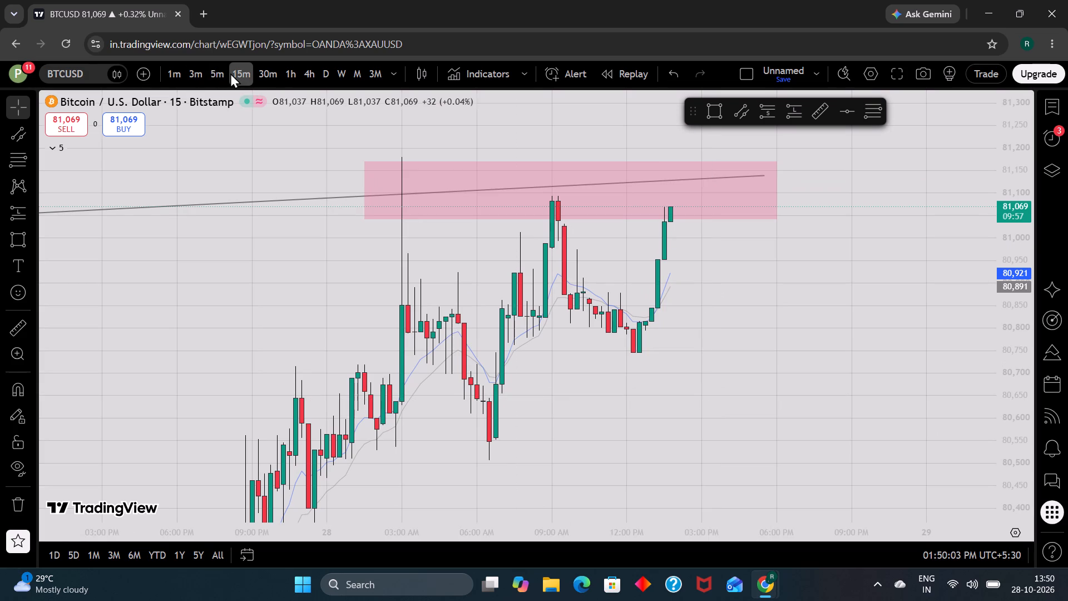
Examine BTCUSD's recent swings and its price action at the pink zone on the 5-minute chart.
left_click(208, 65)
scroll(659, 339, "down", 4)
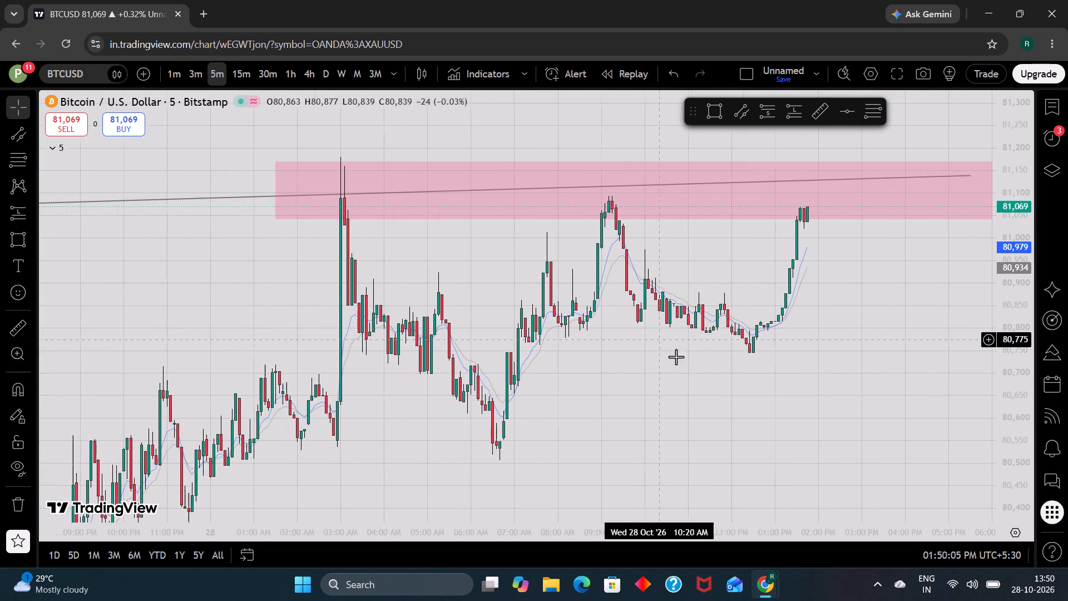
scroll(718, 397, "down", 1)
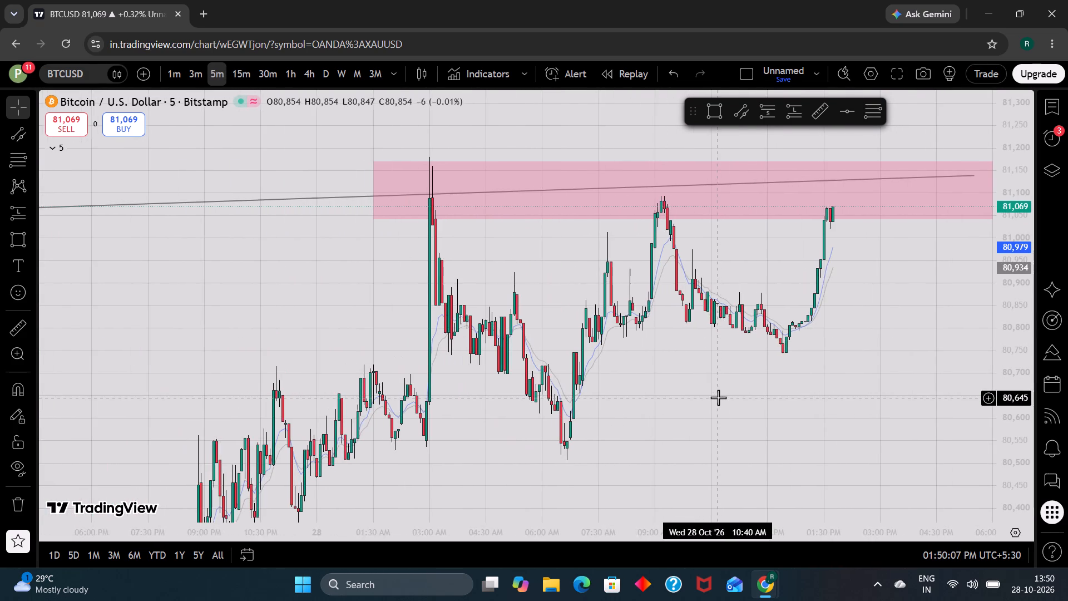
scroll(718, 397, "down", 1)
left_click_drag(734, 420, 734, 407)
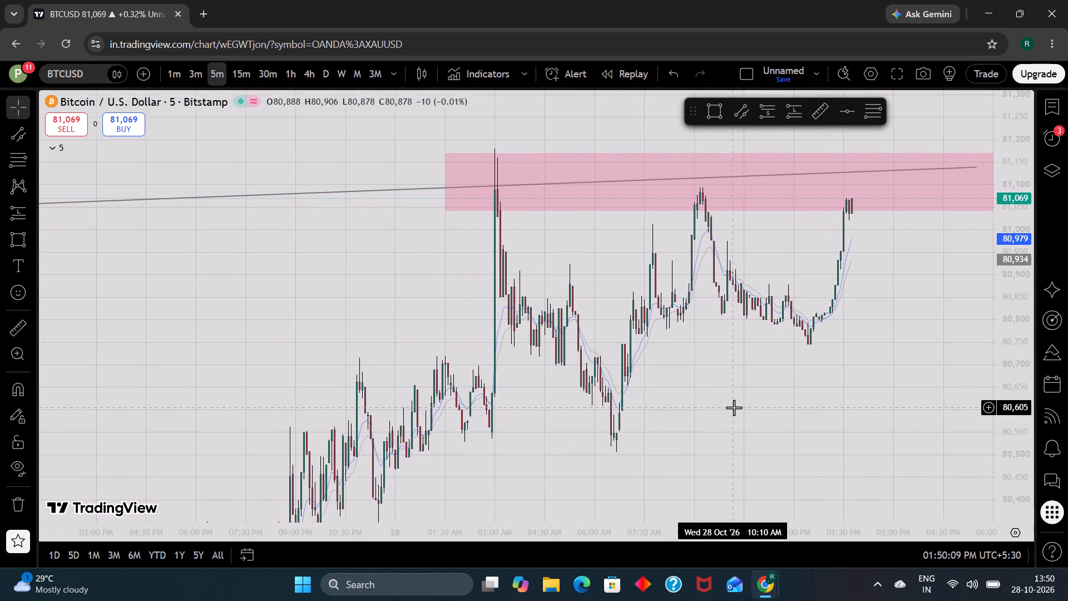
scroll(734, 407, "up", 1)
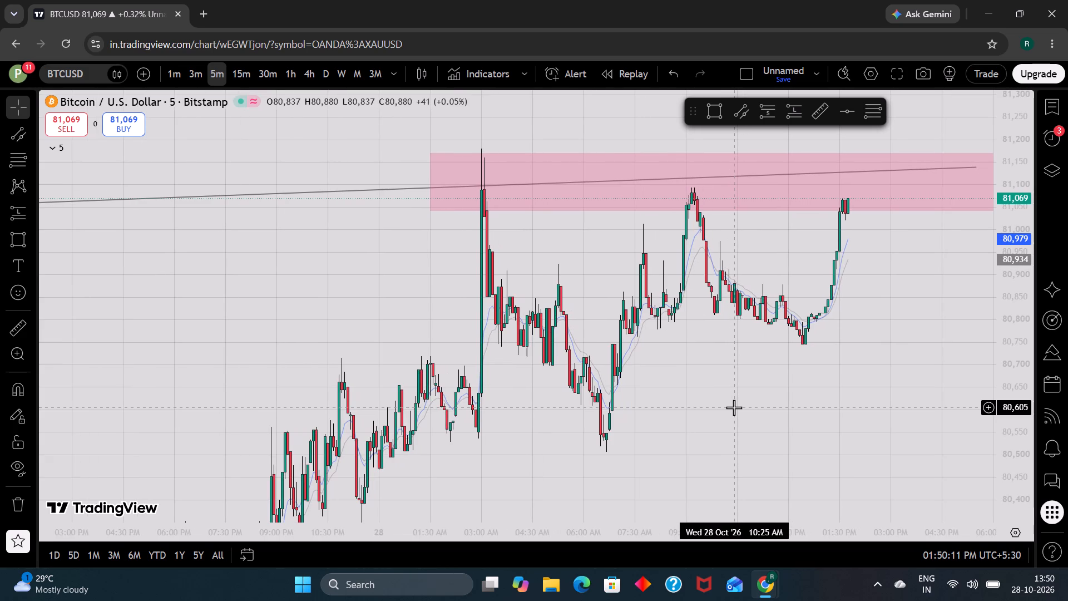
left_click_drag(513, 421, 609, 345)
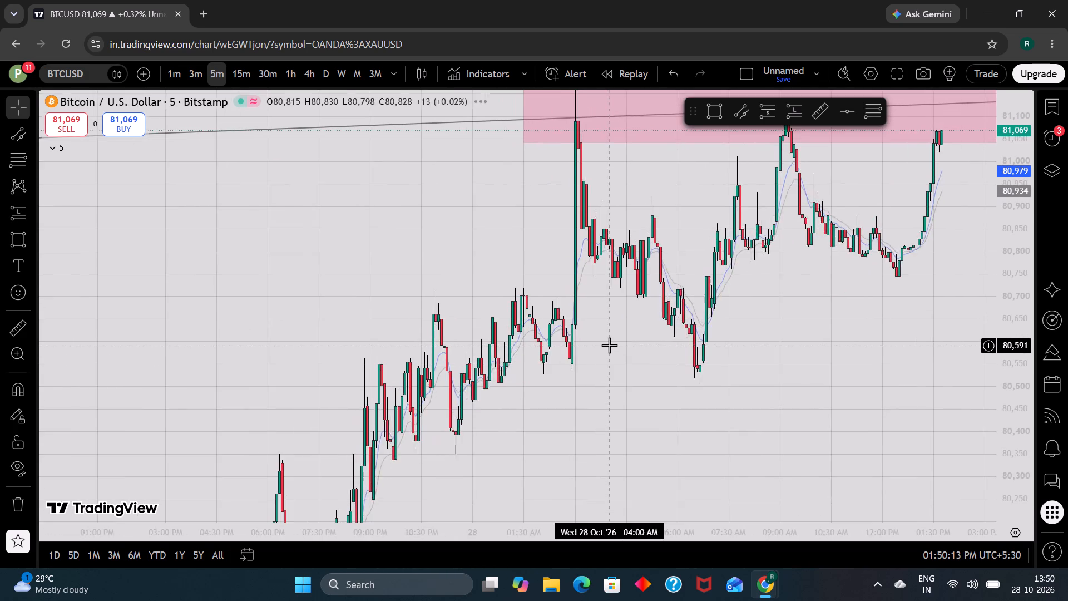
scroll(609, 345, "down", 1)
scroll(1016, 382, "down", 5)
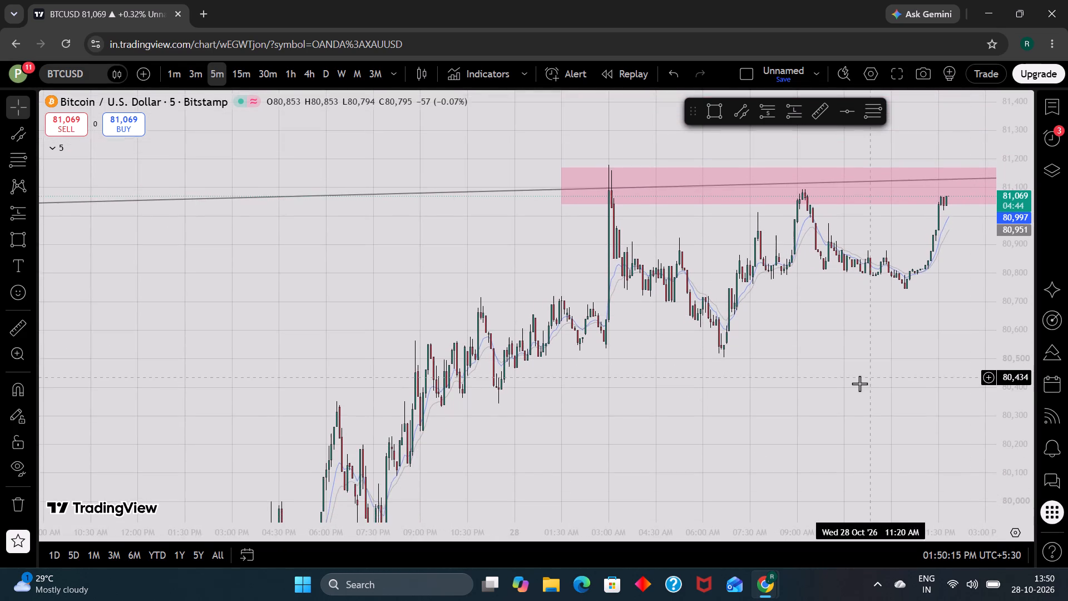
scroll(859, 383, "down", 2)
left_click_drag(878, 373, 856, 384)
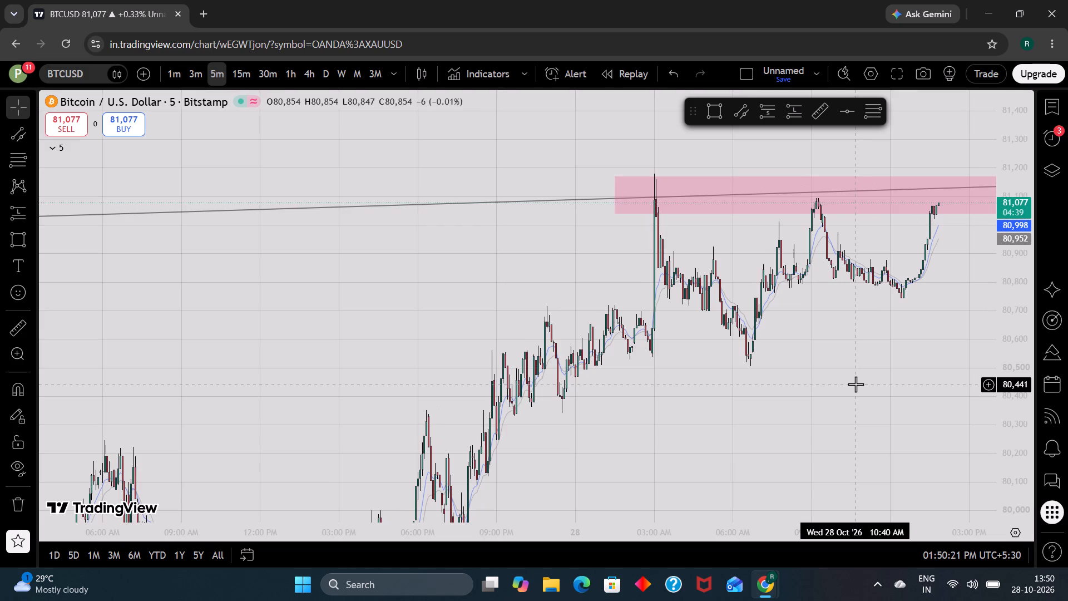
scroll(856, 384, "down", 2)
scroll(856, 384, "up", 2)
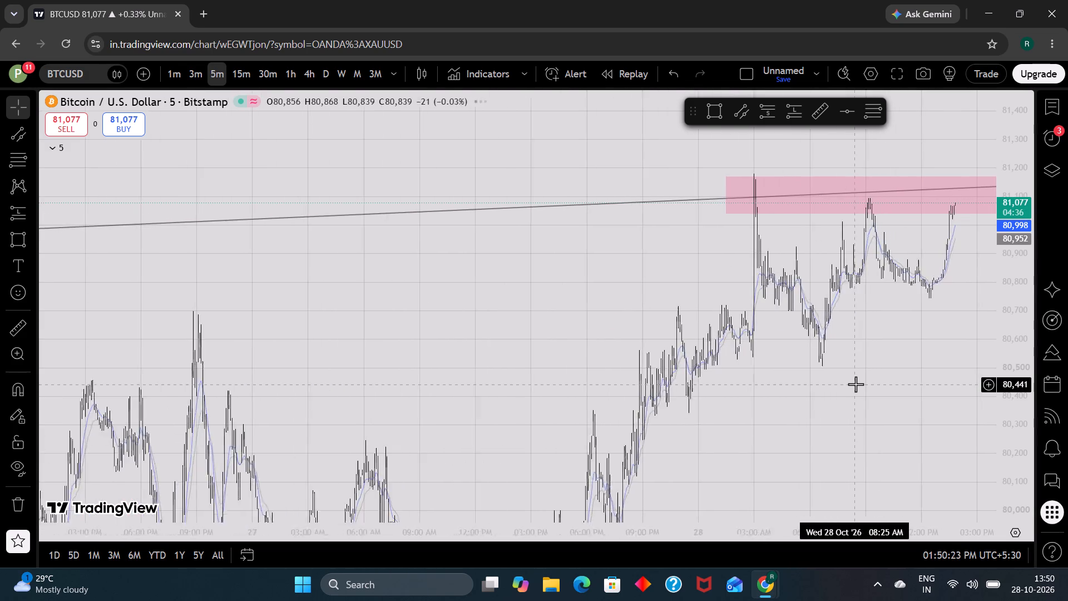
scroll(856, 384, "up", 4)
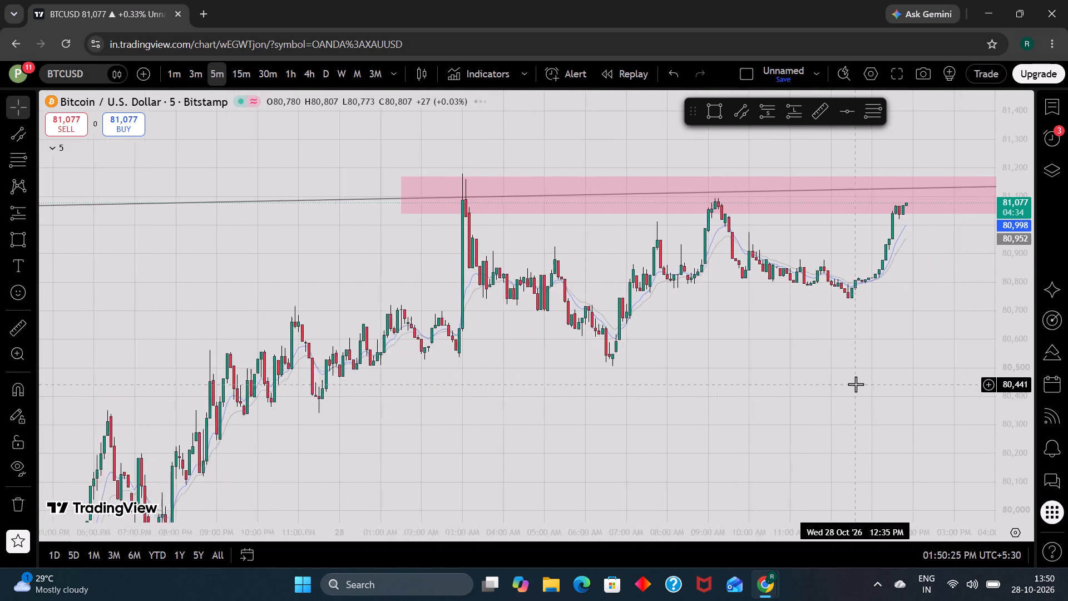
scroll(856, 384, "up", 1)
scroll(856, 384, "down", 4)
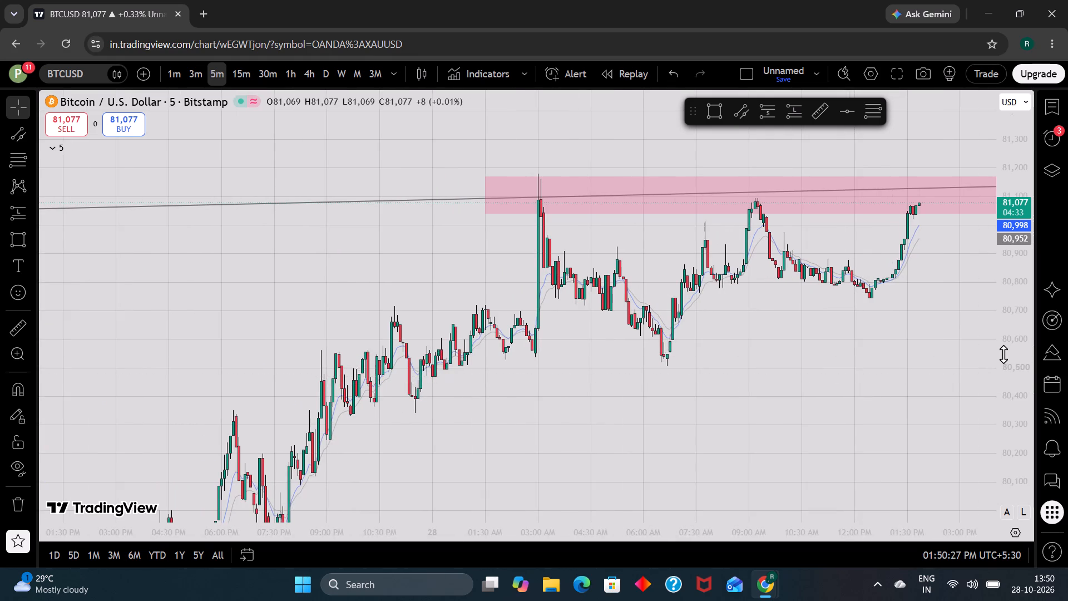
scroll(1003, 354, "up", 3)
scroll(888, 366, "up", 3)
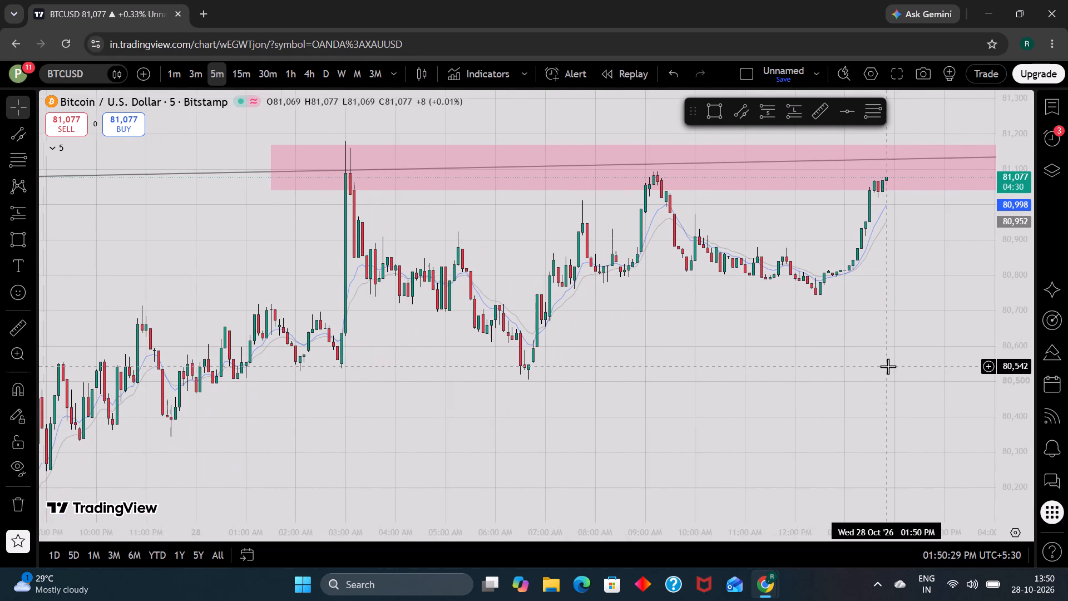
scroll(888, 366, "up", 1)
scroll(1028, 362, "up", 4)
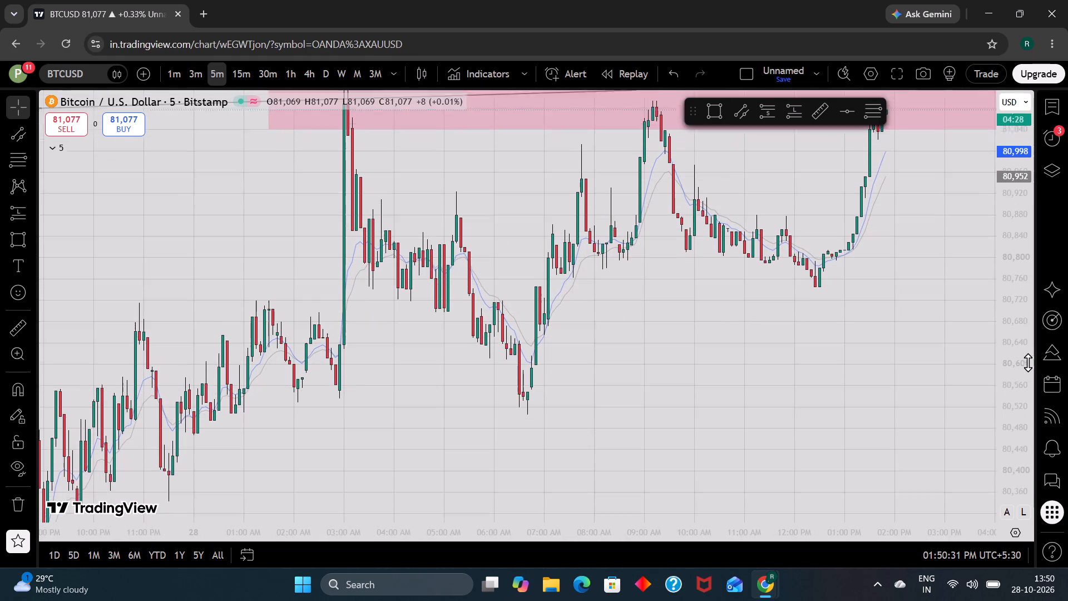
left_click_drag(915, 315, 843, 440)
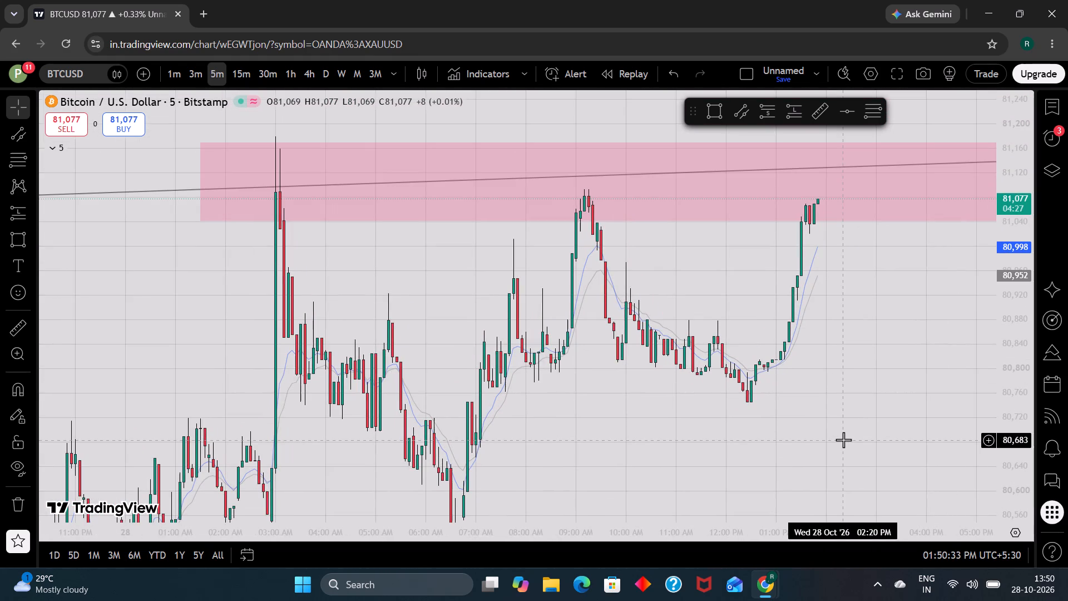
scroll(843, 440, "down", 1)
left_click_drag(678, 425, 729, 331)
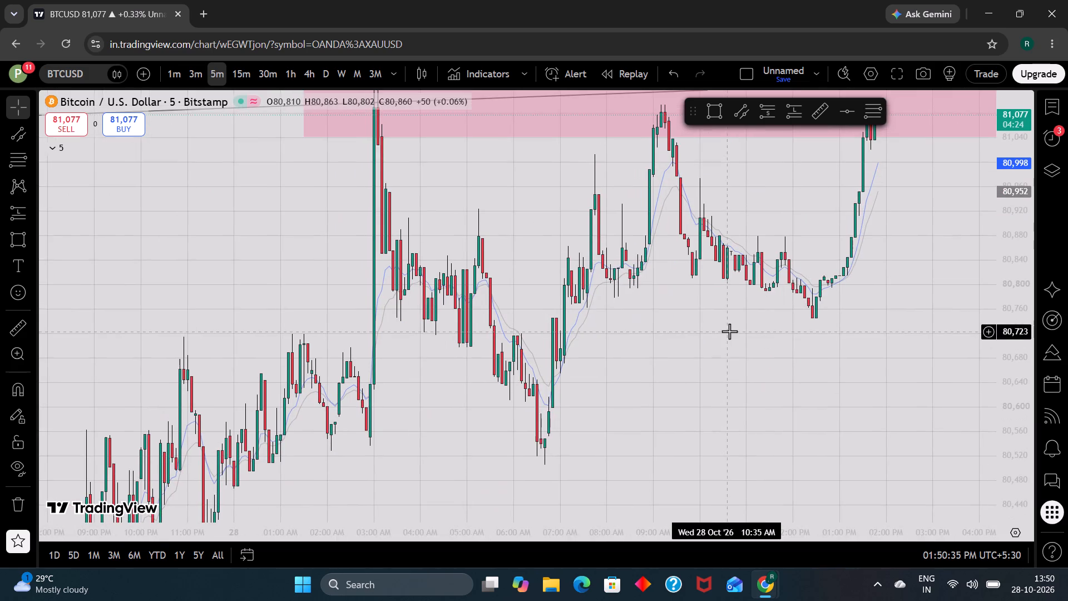
left_click_drag(729, 331, 686, 406)
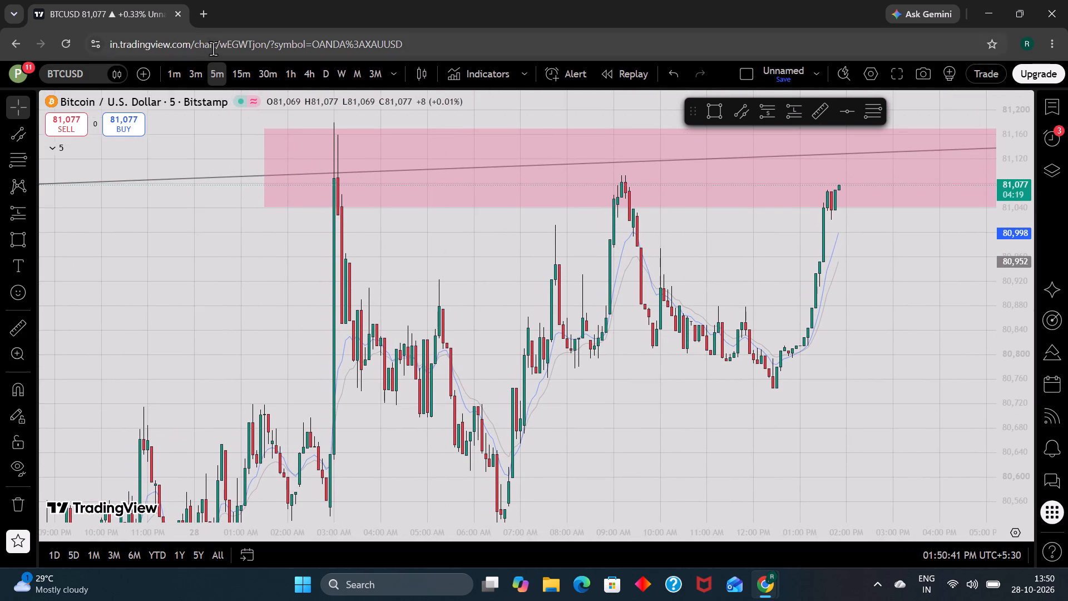
Examine BTCUSD's approach to the pink zone and upper channel line on the 30-minute chart.
left_click(245, 73)
left_click(267, 74)
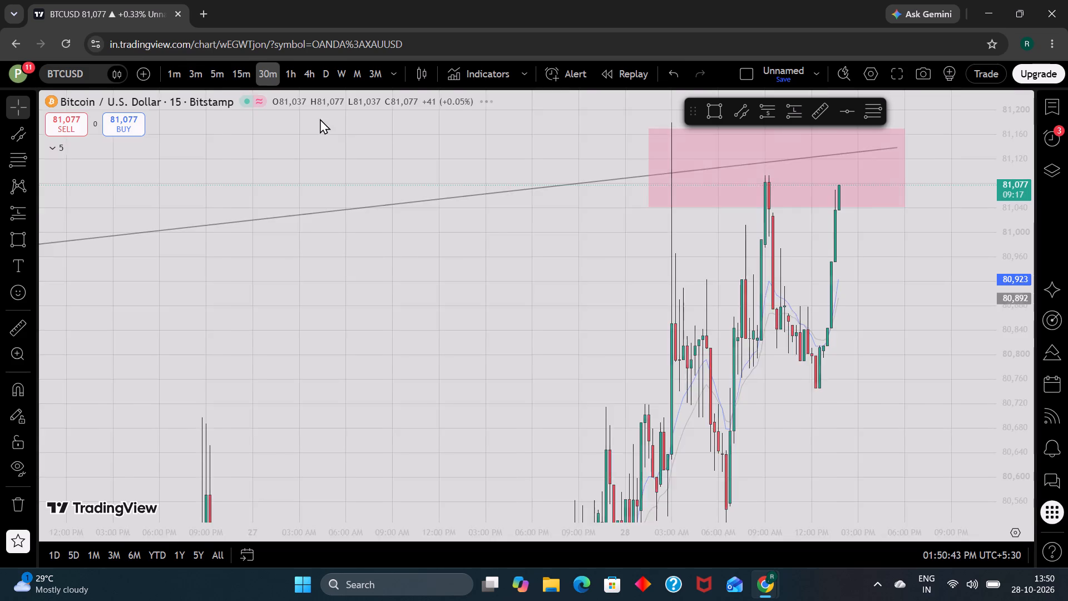
scroll(1008, 449, "down", 9)
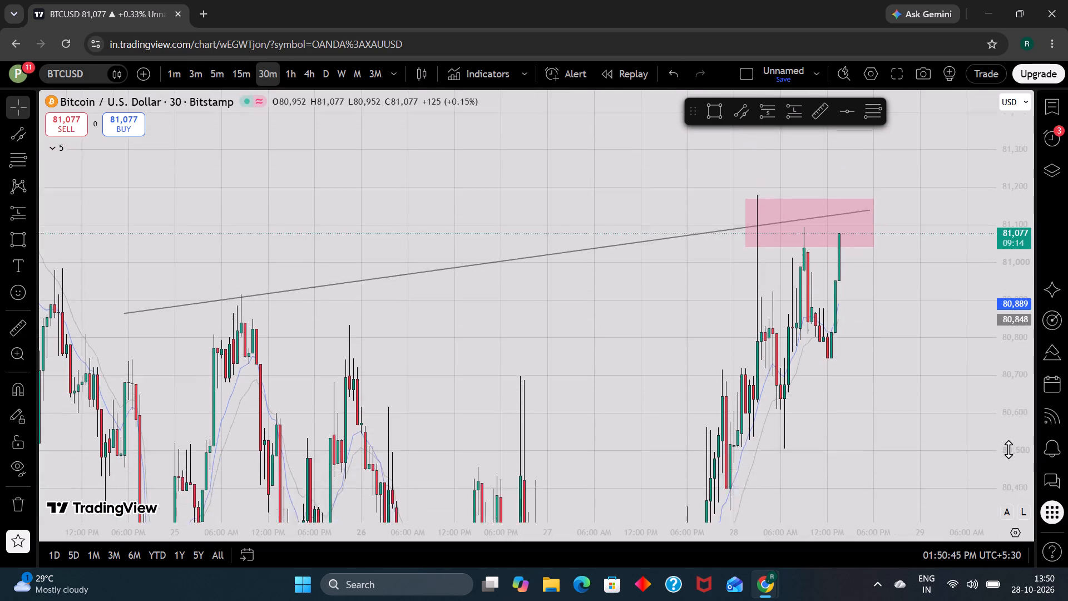
scroll(906, 413, "up", 2)
scroll(906, 413, "down", 3)
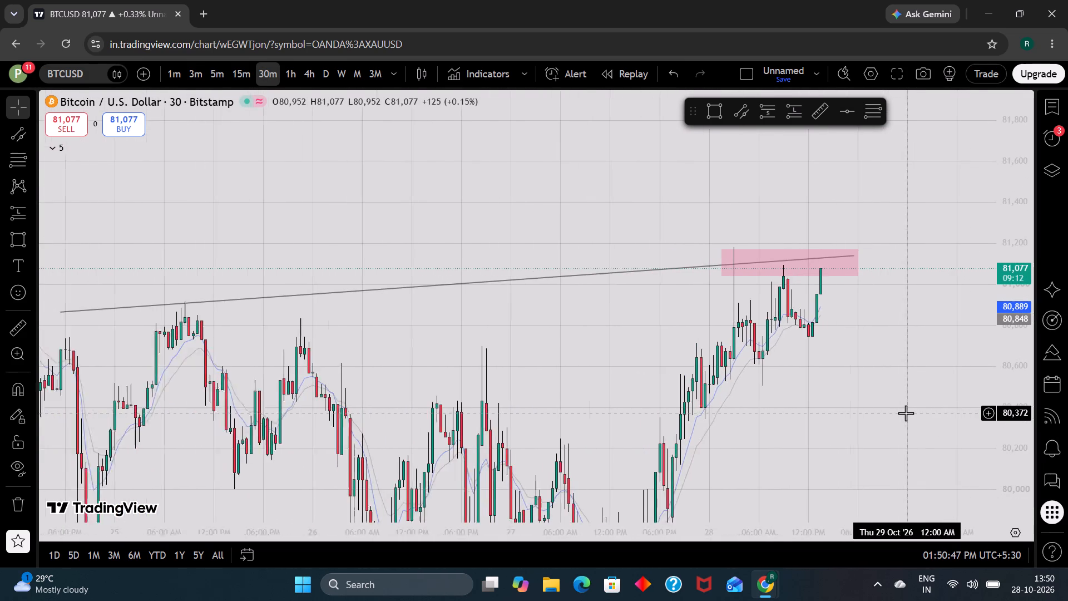
scroll(906, 413, "down", 2)
scroll(906, 413, "up", 1)
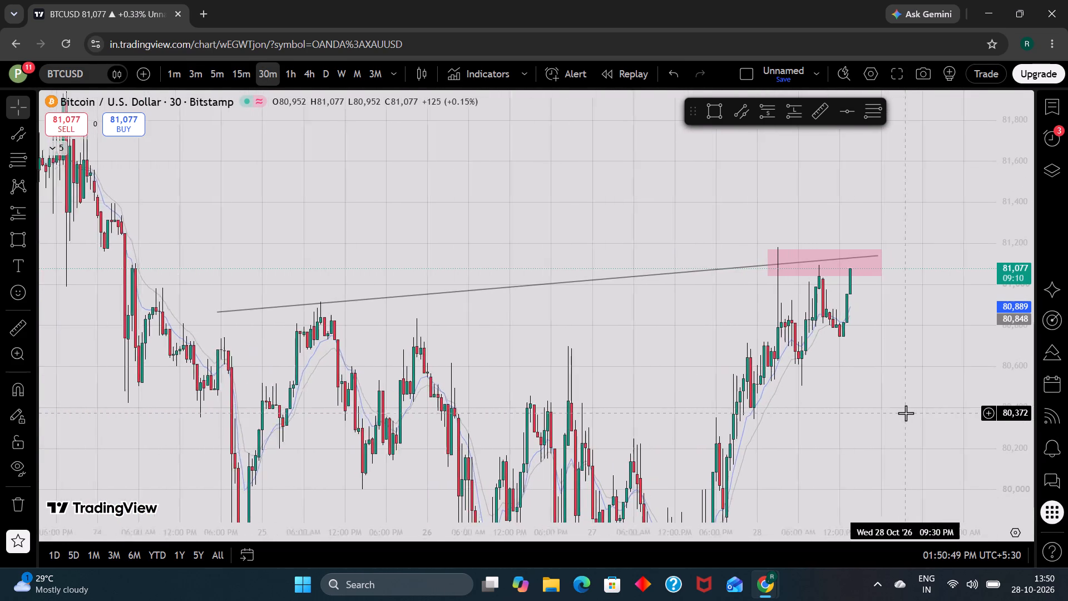
left_click_drag(856, 431, 767, 288)
scroll(767, 288, "up", 1)
left_click_drag(767, 288, 743, 329)
scroll(743, 329, "up", 1)
left_click_drag(743, 329, 734, 347)
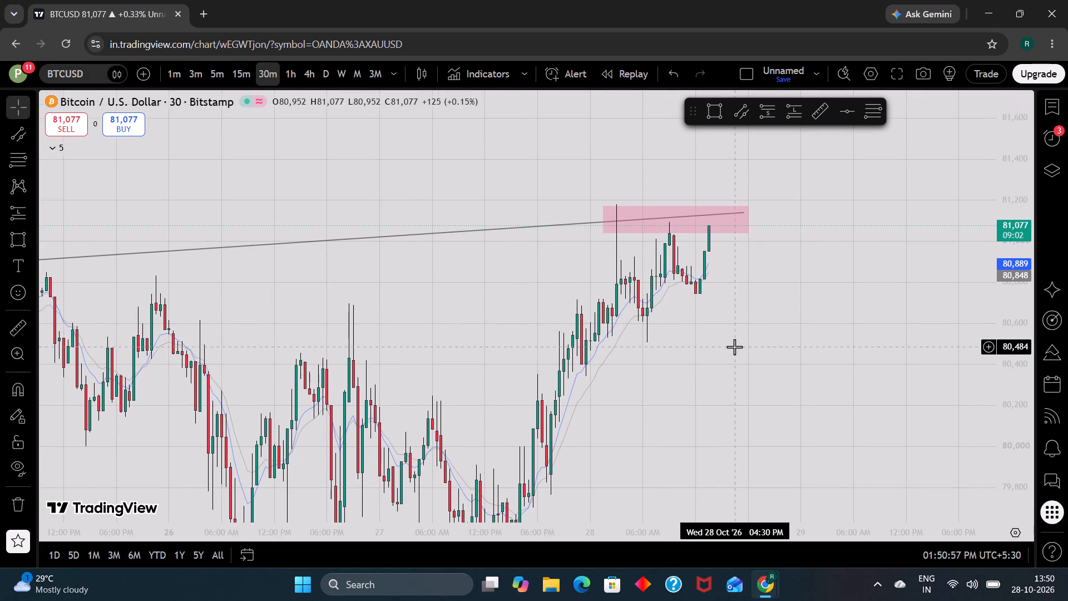
Switch to AUDUSD and review price around the long position on the 30-minute, 4-hour and daily charts.
key("Down")
key("Down")
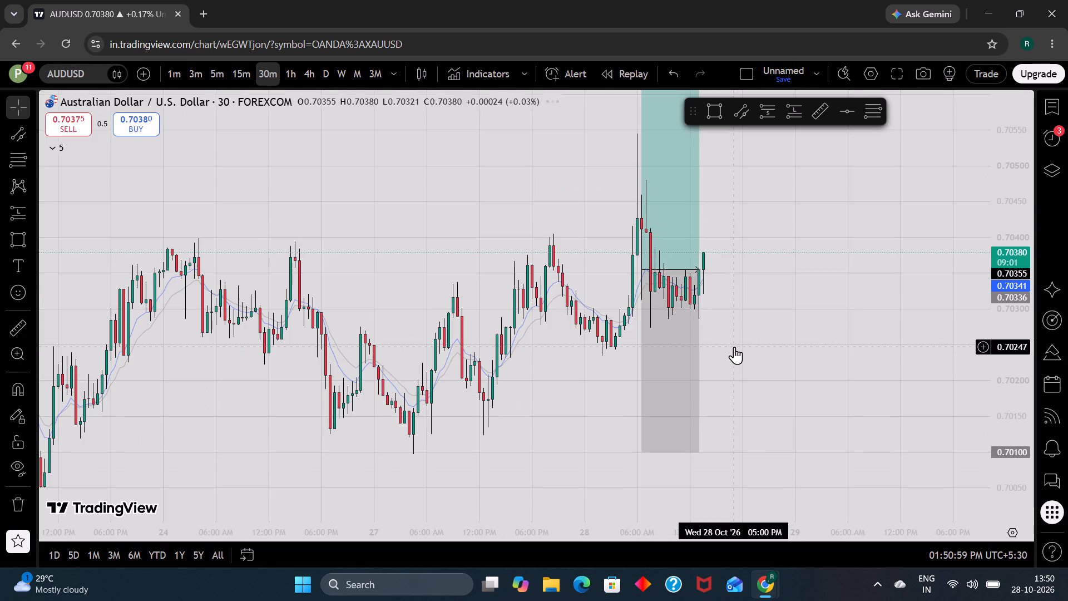
left_click_drag(464, 217, 436, 278)
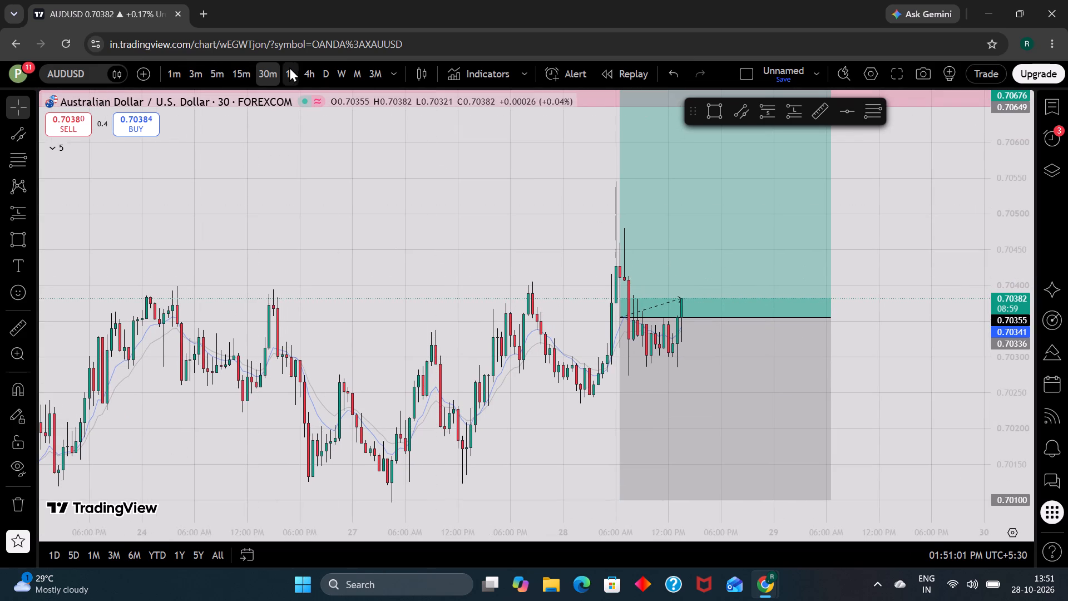
left_click(305, 71)
scroll(1020, 426, "down", 9)
scroll(861, 406, "up", 1)
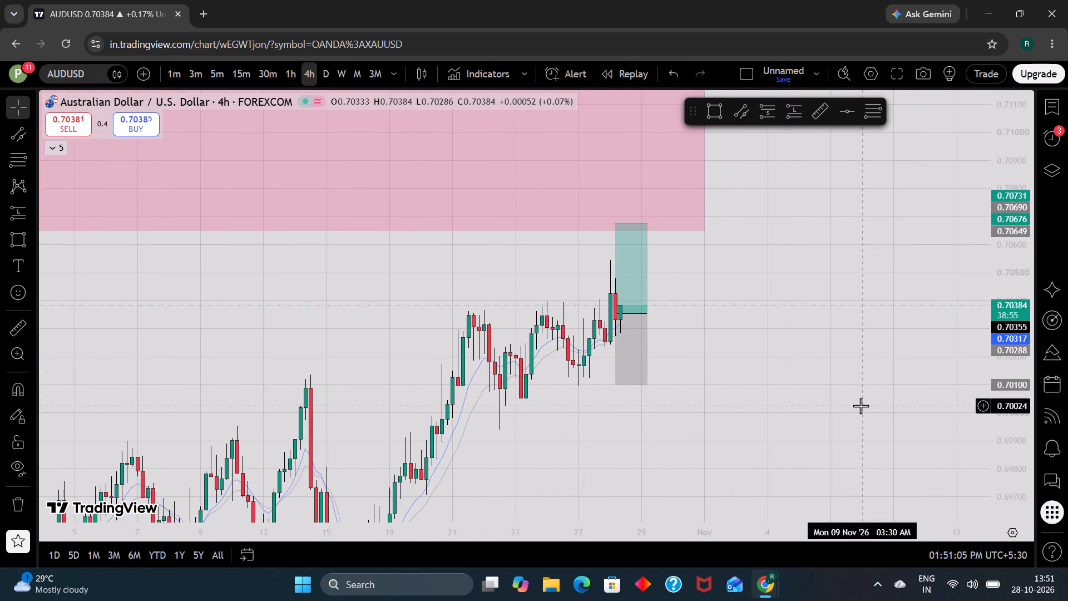
left_click(323, 67)
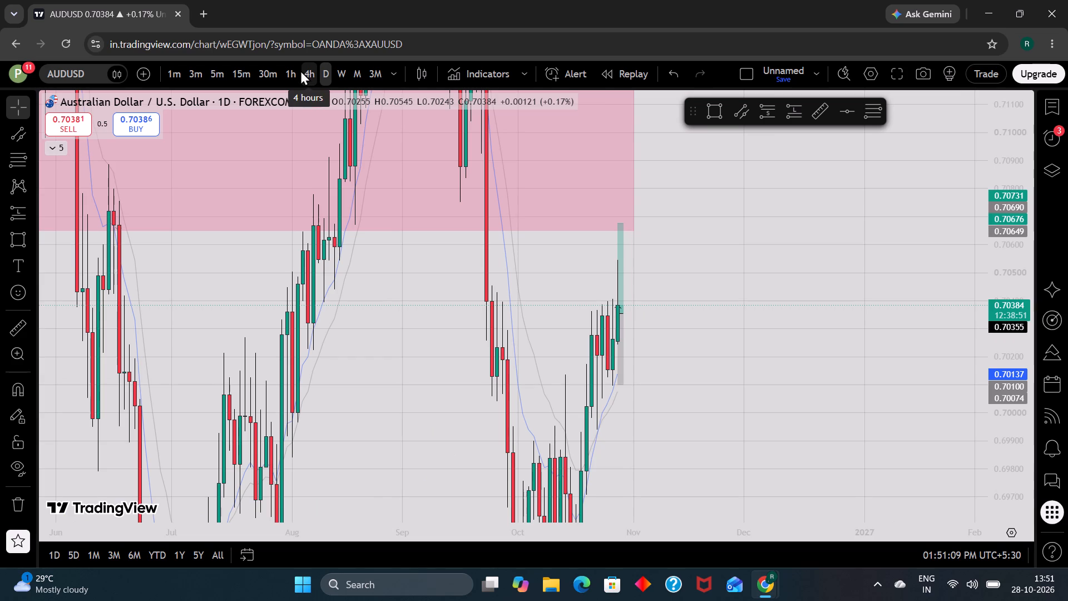
Examine AUDUSD's monthly chart around the pink zones and the rising channel.
left_click(354, 70)
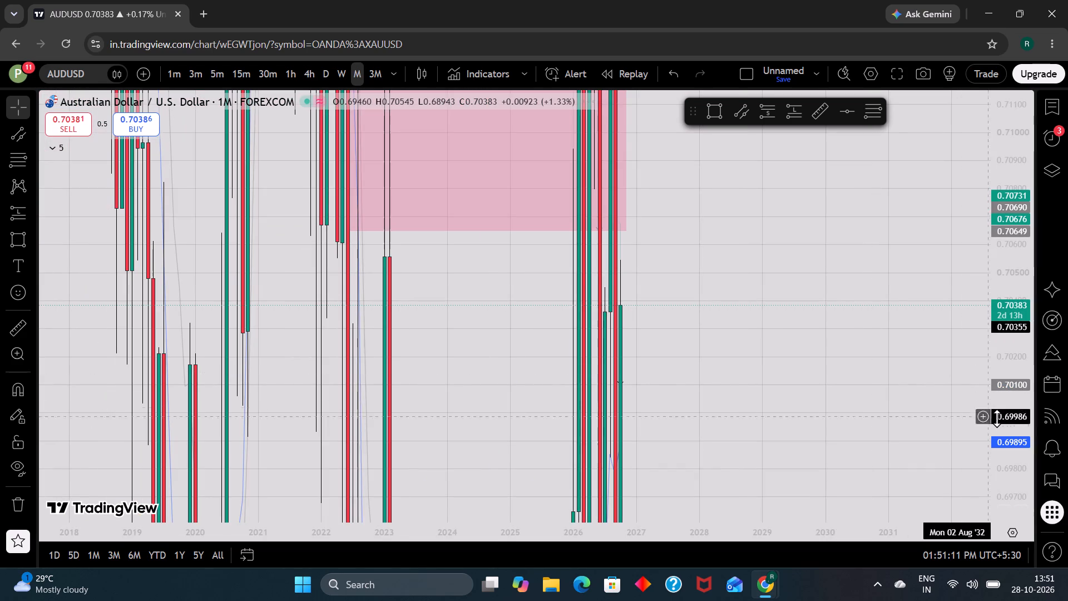
scroll(997, 416, "down", 17)
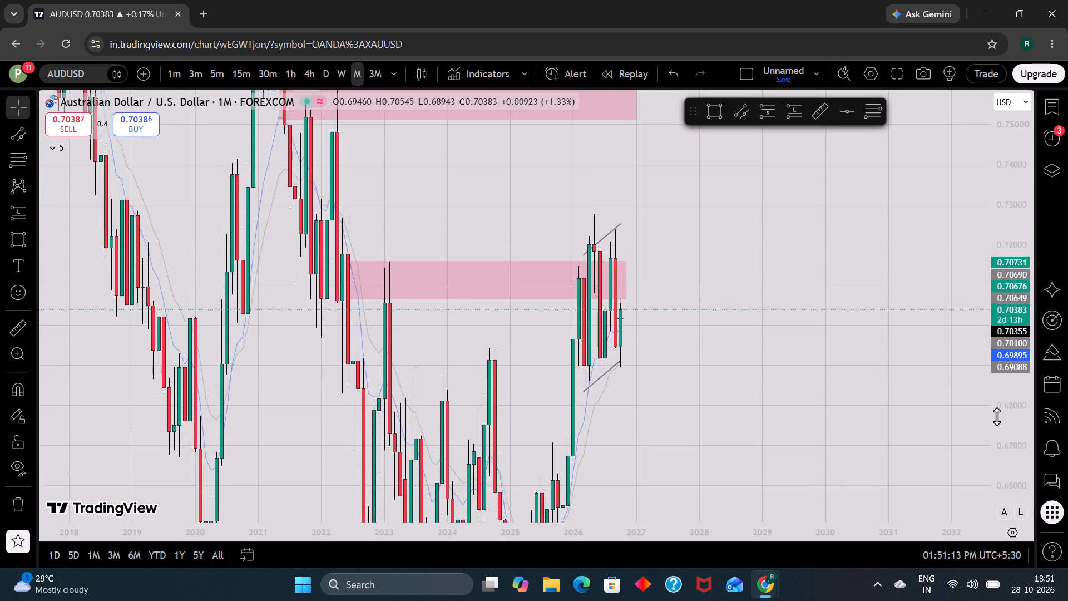
scroll(997, 416, "down", 2)
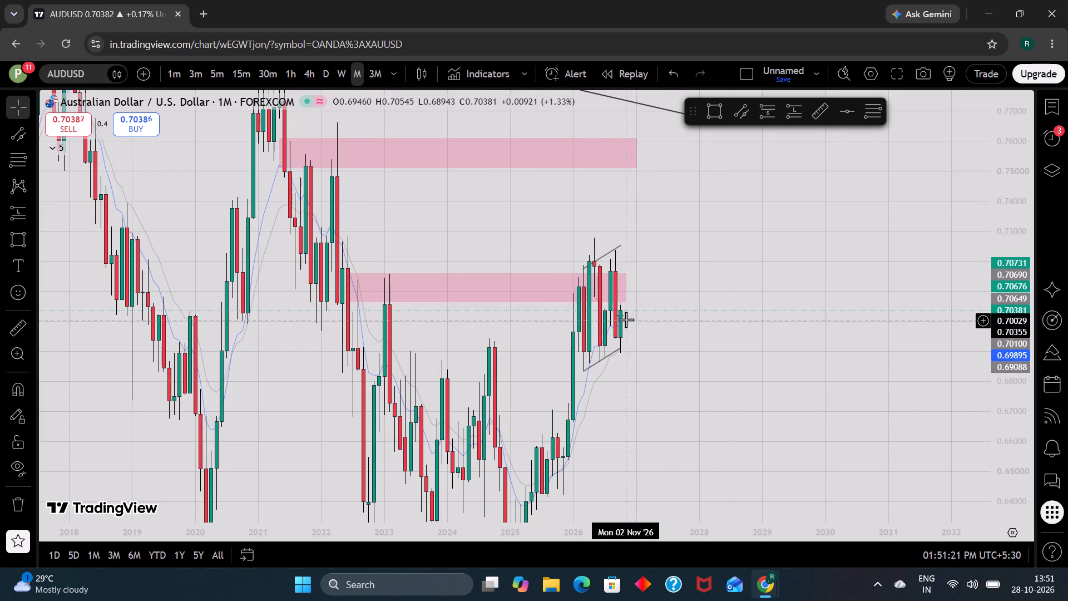
scroll(1000, 396, "up", 5)
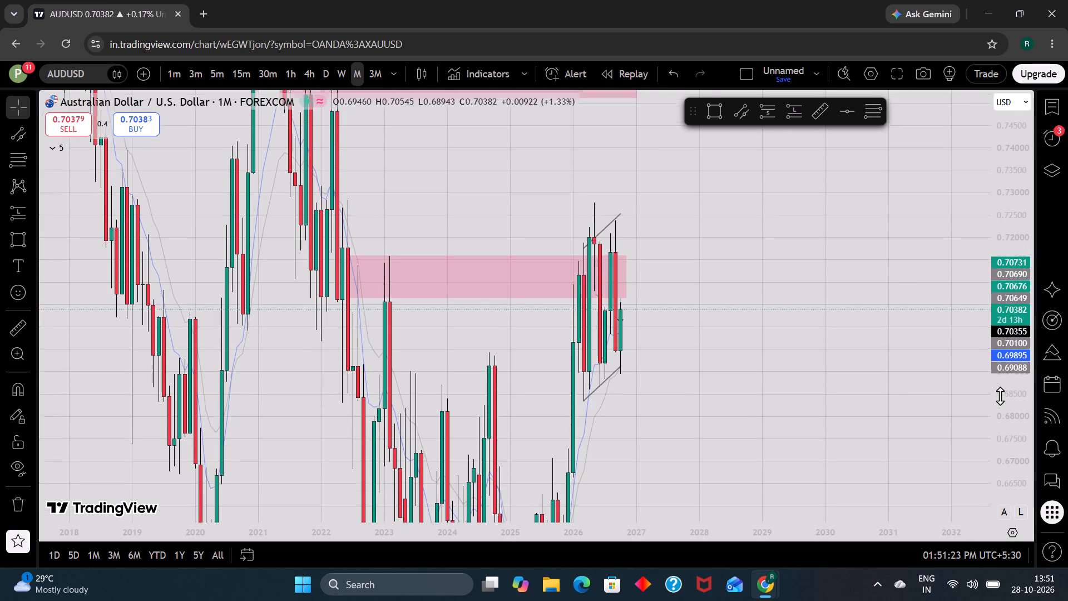
scroll(848, 380, "up", 1)
Examine AUDUSD's recent swings and the long position below the pink zone on the 4-hour chart.
left_click(310, 61)
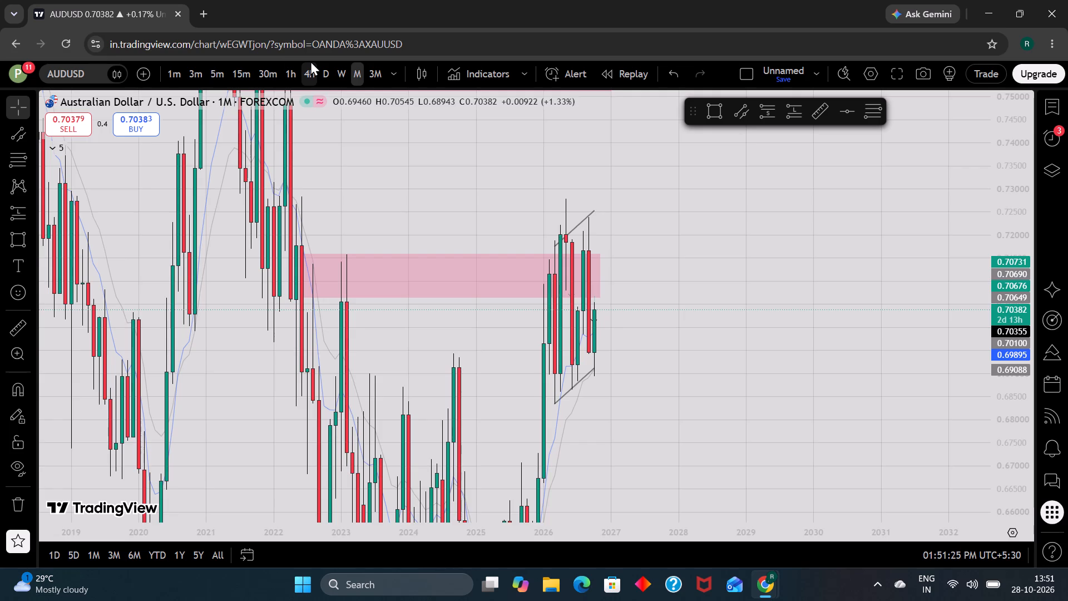
scroll(1006, 368, "up", 14)
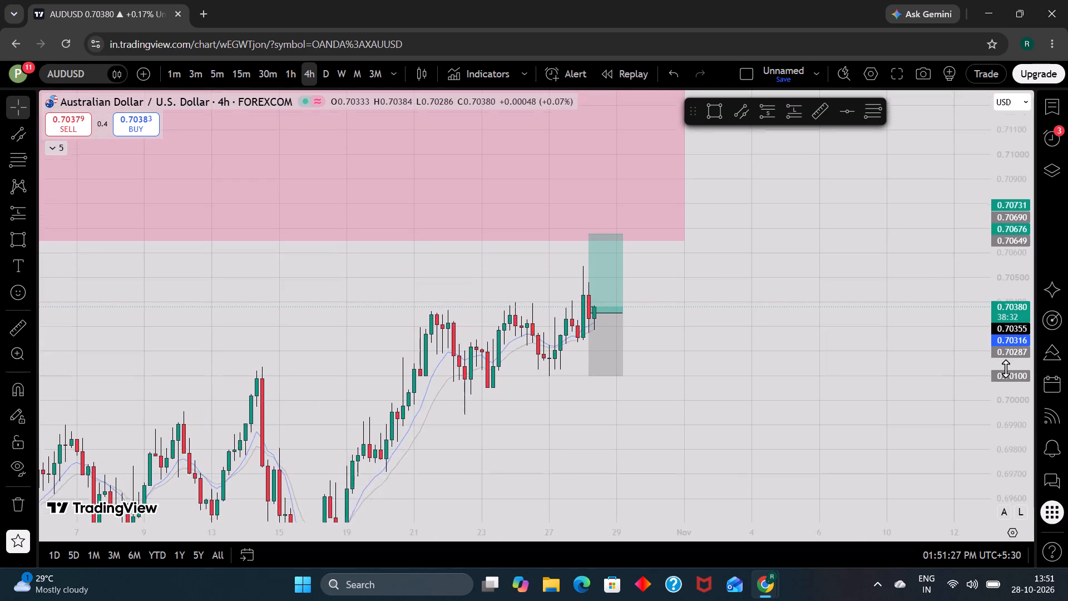
scroll(719, 457, "up", 2)
left_click_drag(545, 396, 614, 382)
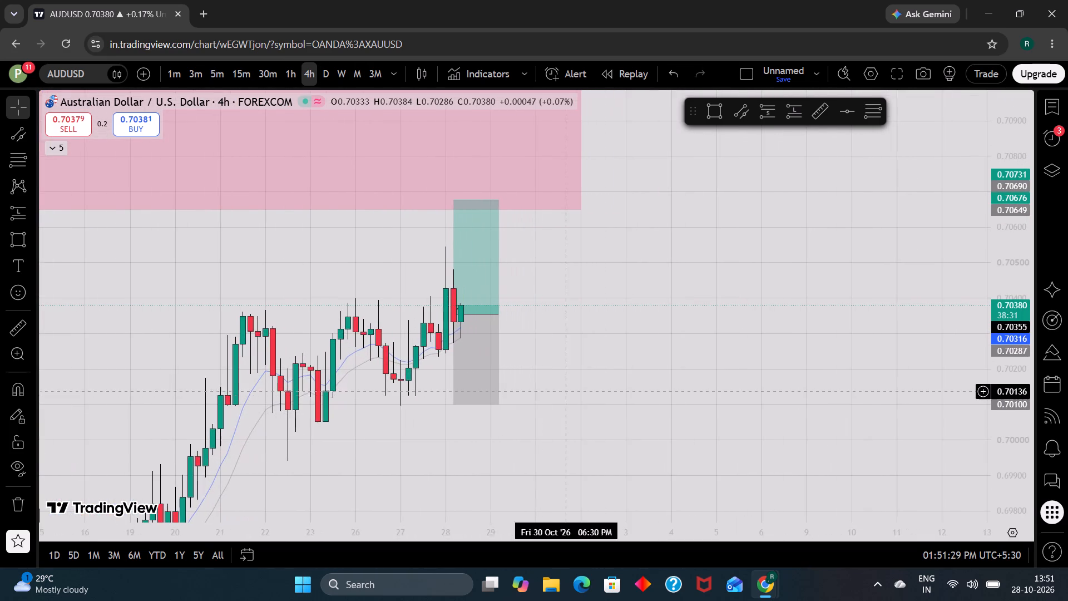
left_click_drag(614, 382, 720, 356)
scroll(720, 356, "up", 1)
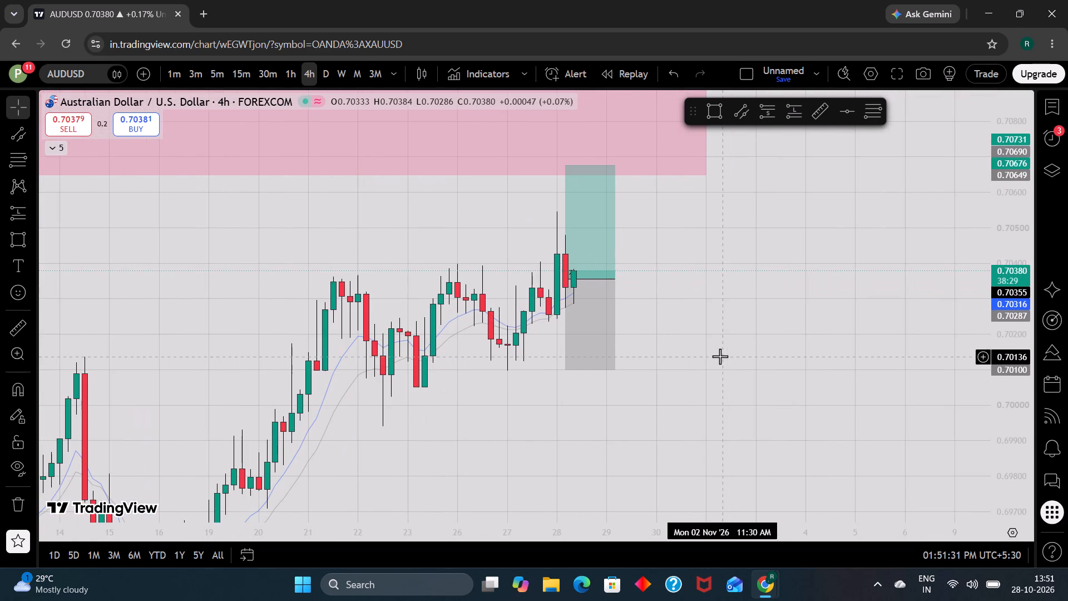
scroll(720, 356, "up", 1)
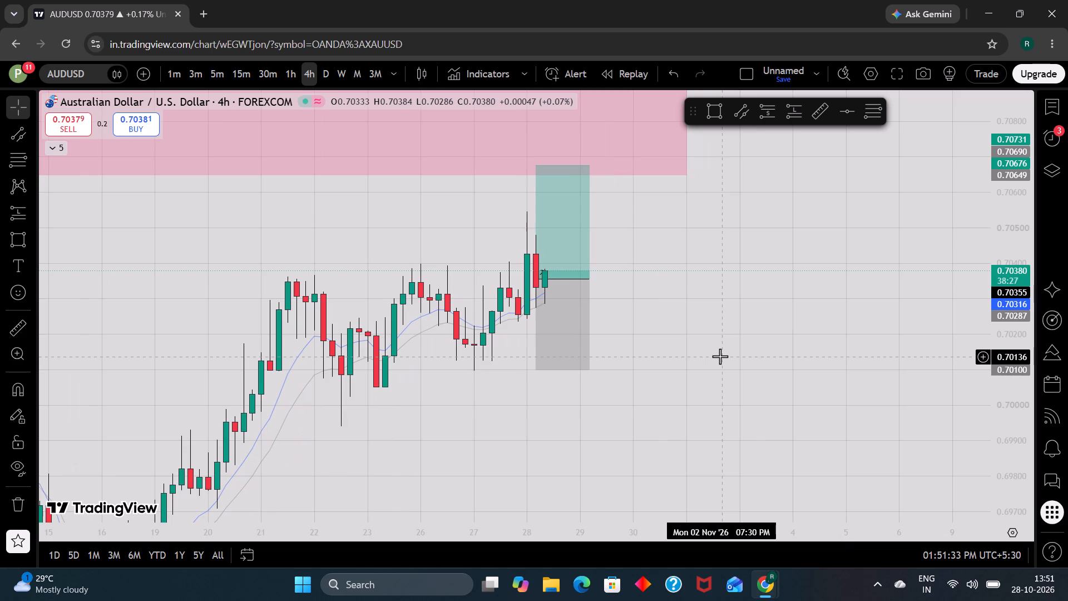
scroll(720, 356, "down", 1)
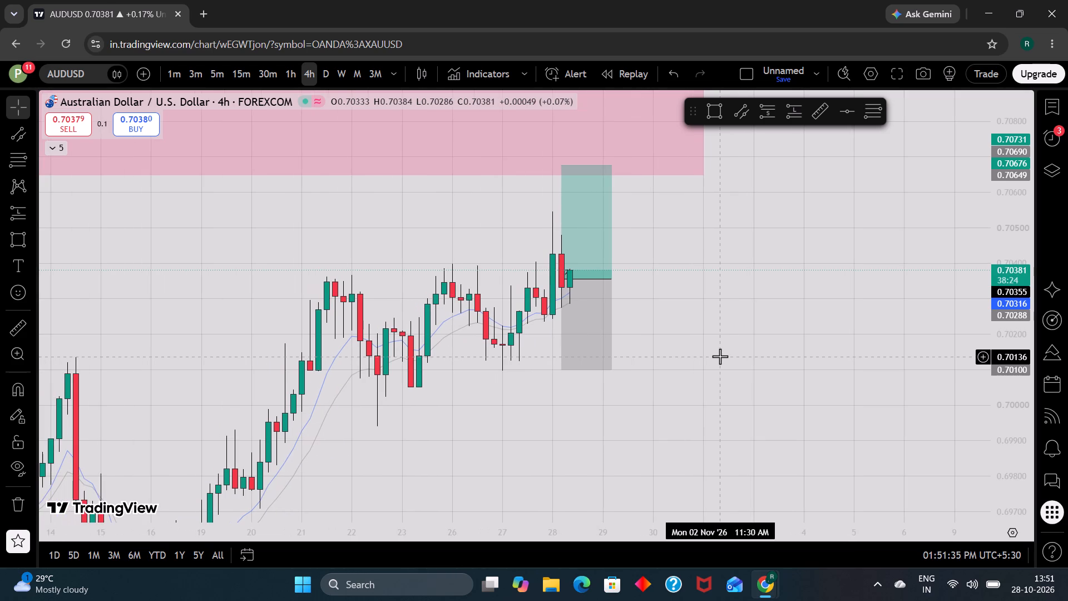
scroll(720, 356, "down", 2)
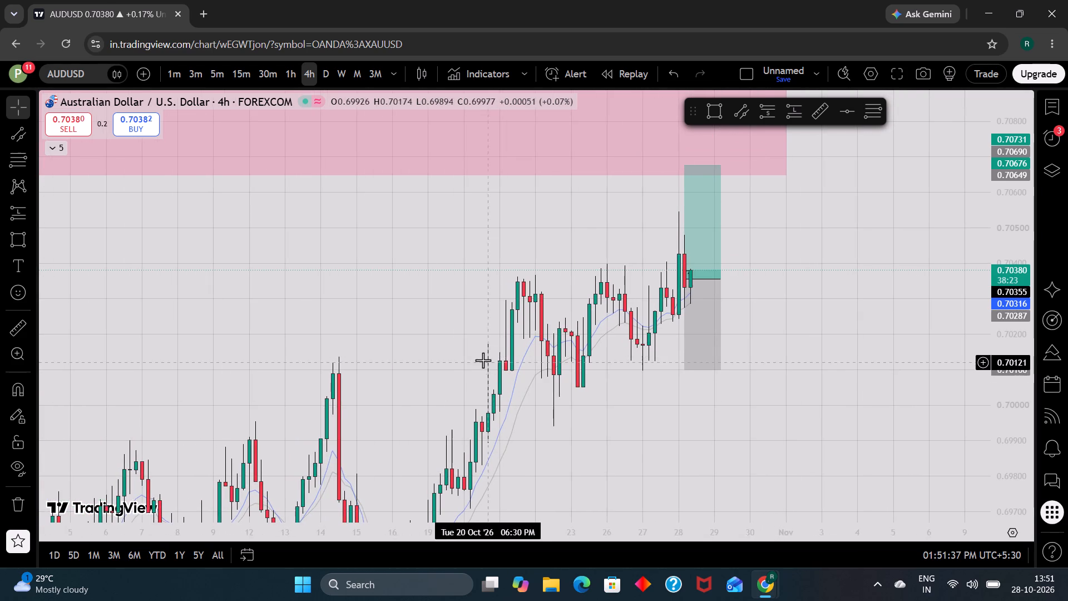
scroll(483, 360, "up", 1)
left_click_drag(281, 312, 334, 300)
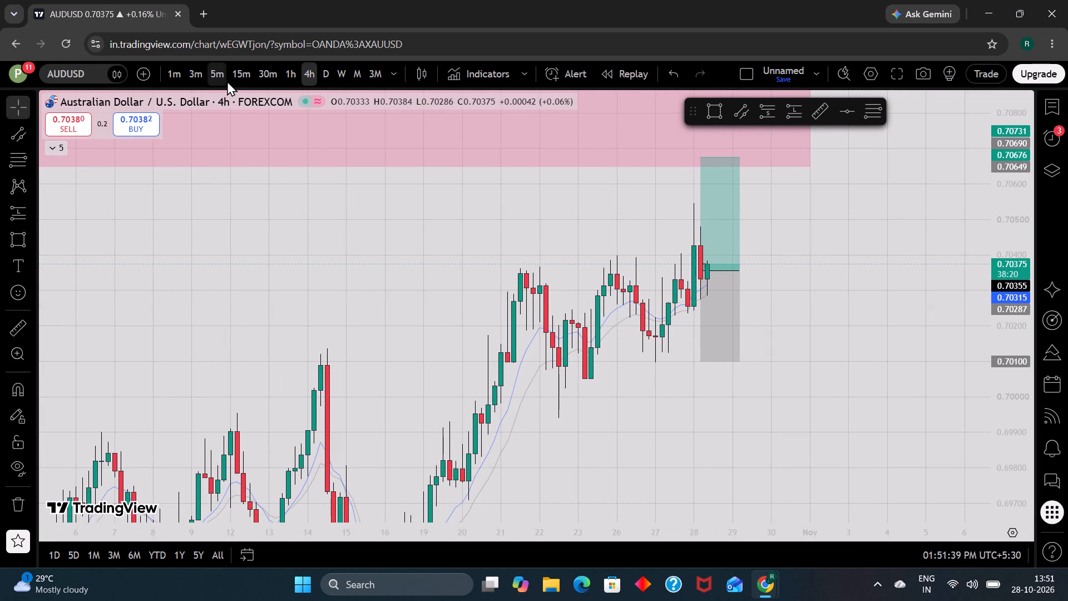
Review AUDUSD between the pink zone and the lower channel line on the daily and weekly charts.
left_click(328, 67)
scroll(1000, 422, "down", 9)
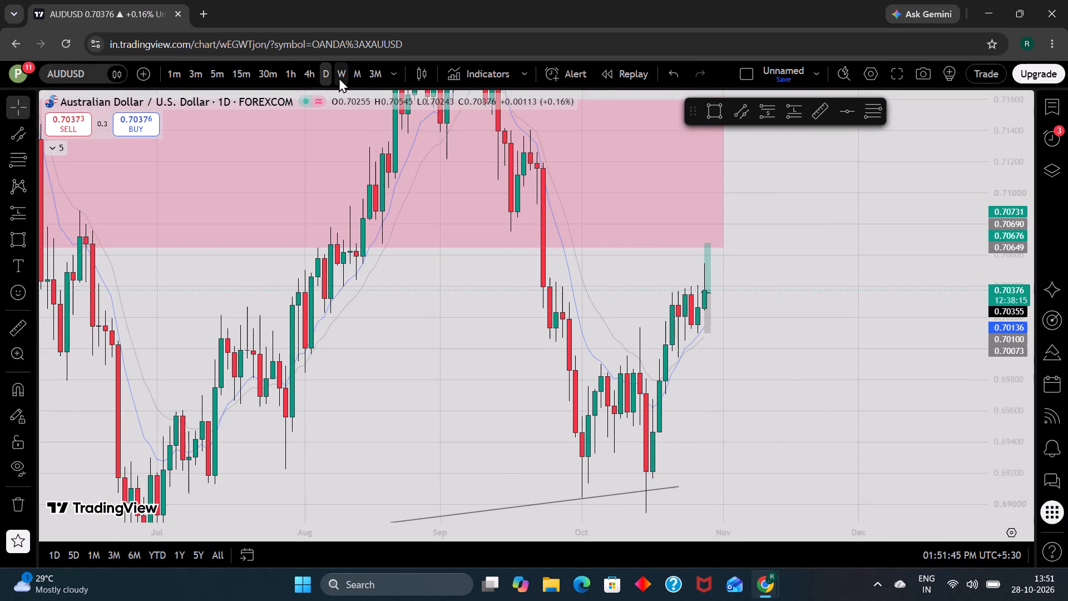
left_click(339, 77)
scroll(965, 379, "up", 1)
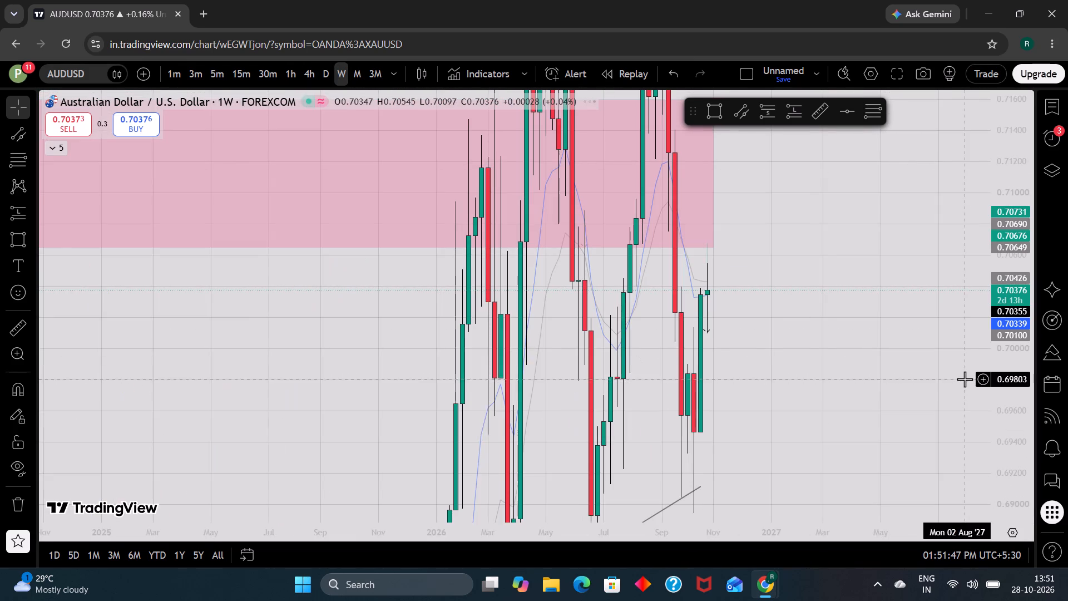
scroll(965, 379, "up", 1)
scroll(1012, 399, "down", 3)
scroll(797, 386, "up", 1)
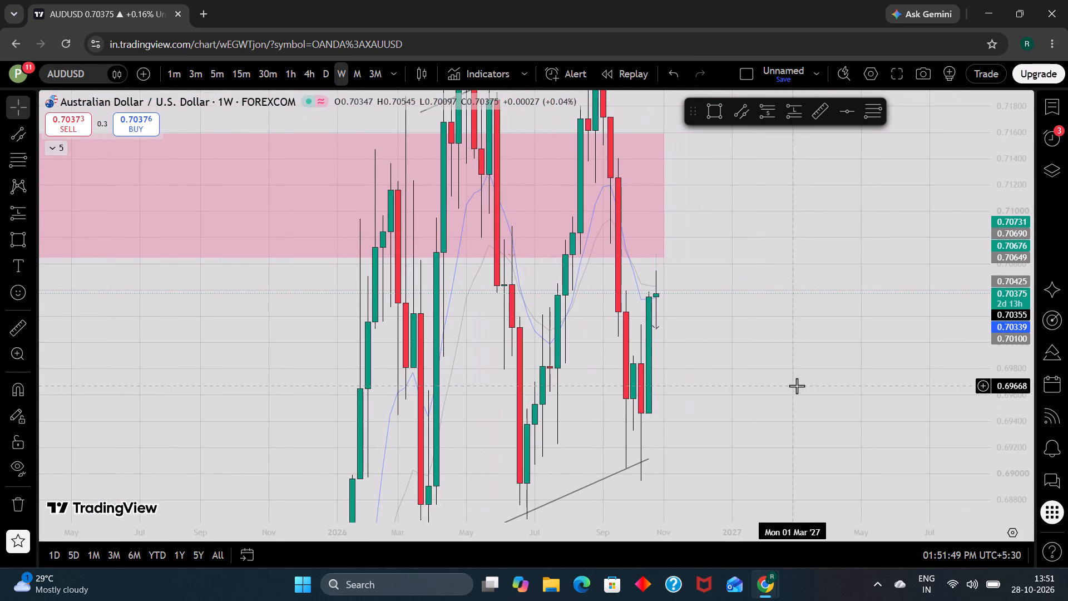
Recheck AUDUSD's long-term structure, pink zones and rising channel on the monthly chart.
left_click(362, 74)
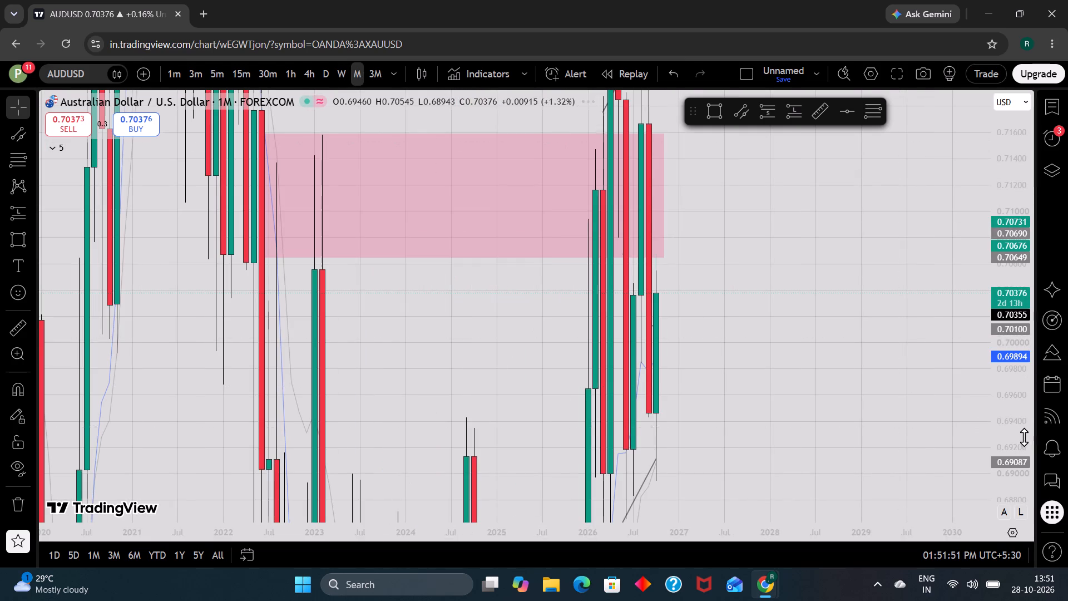
scroll(1020, 432, "down", 10)
scroll(747, 397, "down", 2)
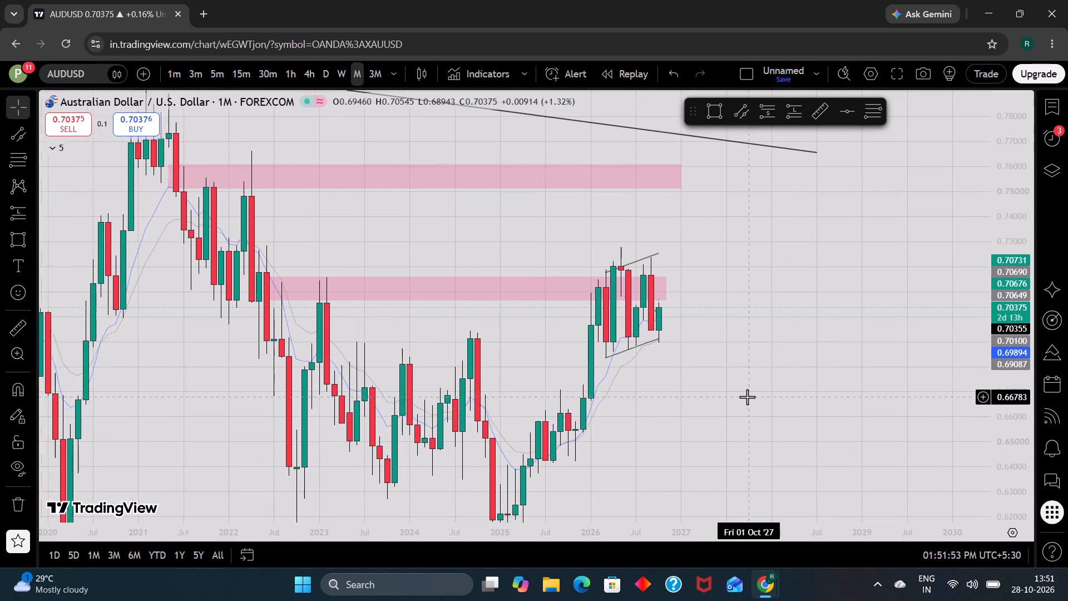
scroll(747, 397, "down", 1)
scroll(1000, 385, "up", 5)
scroll(817, 378, "up", 1)
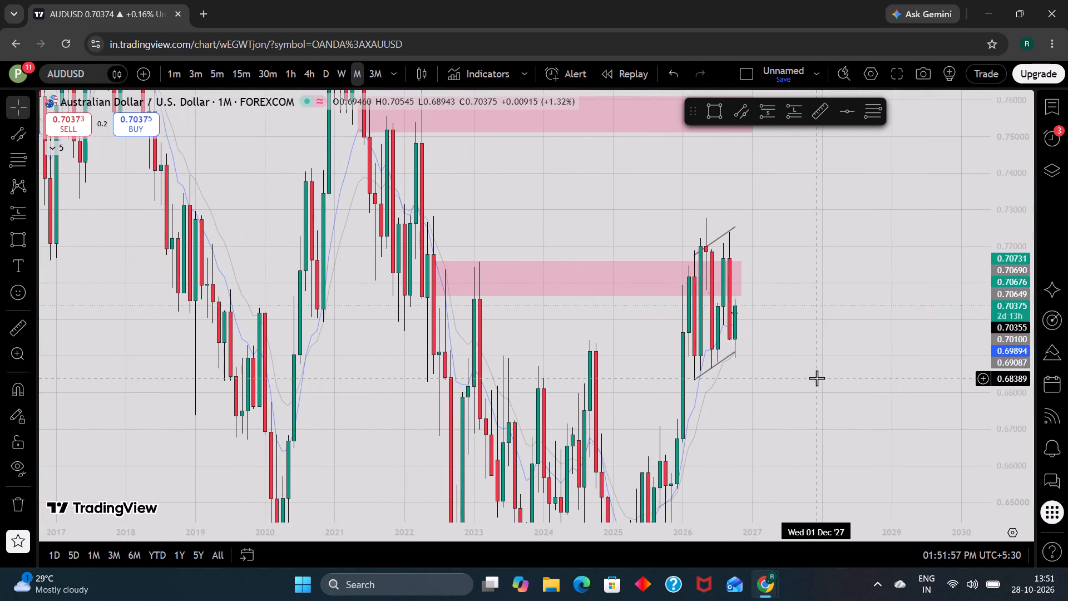
Return to AUDUSD's 4-hour chart and examine the latest candles around the long position's entry, target and stop.
left_click(302, 67)
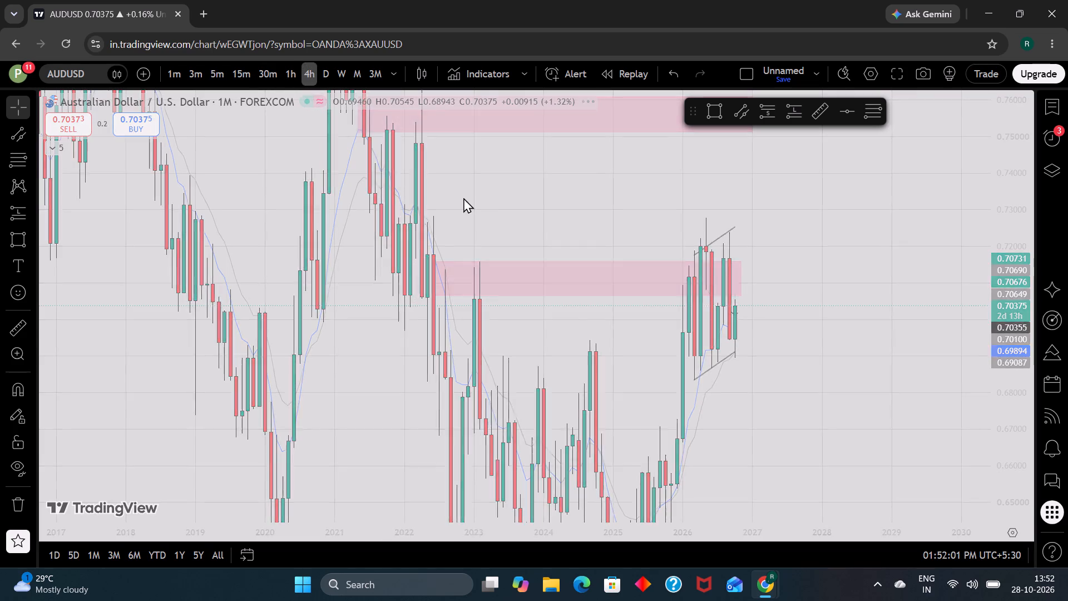
scroll(1007, 362, "up", 19)
scroll(1007, 362, "up", 7)
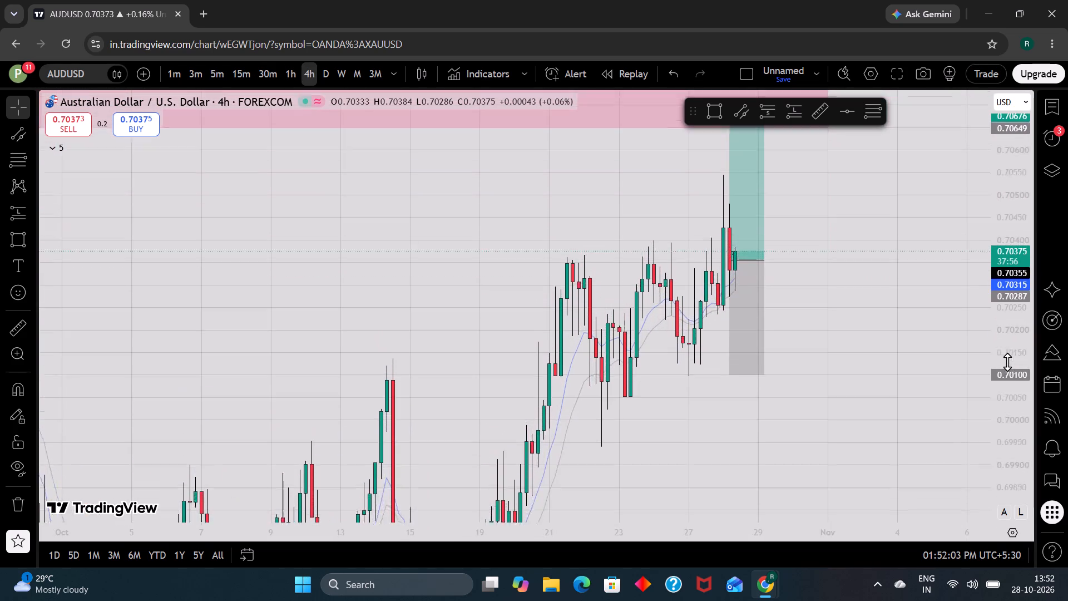
scroll(869, 365, "up", 1)
scroll(869, 365, "down", 2)
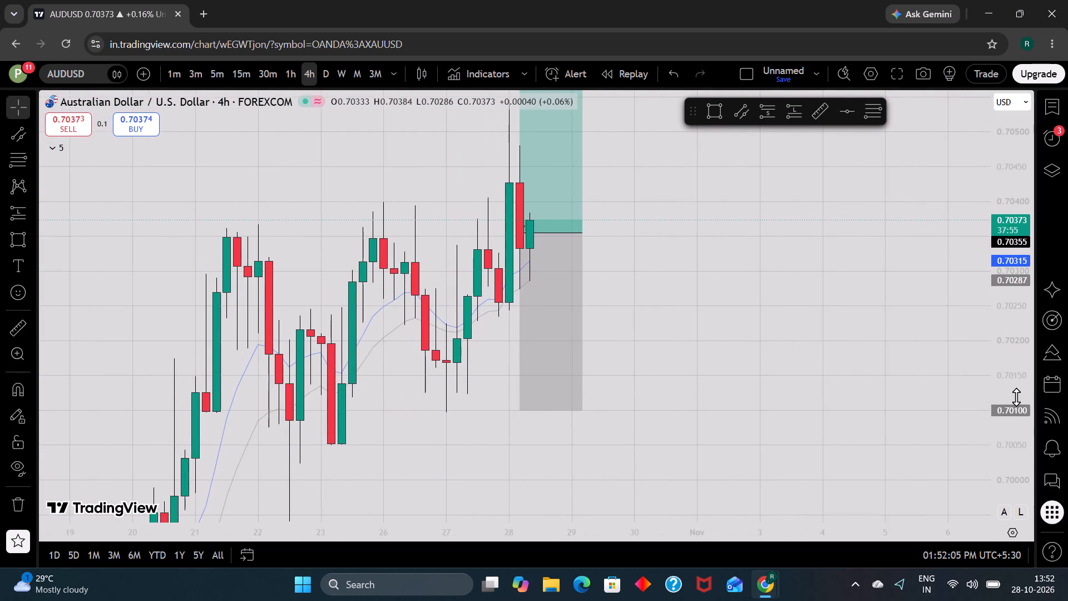
scroll(1016, 397, "down", 8)
scroll(869, 361, "down", 3)
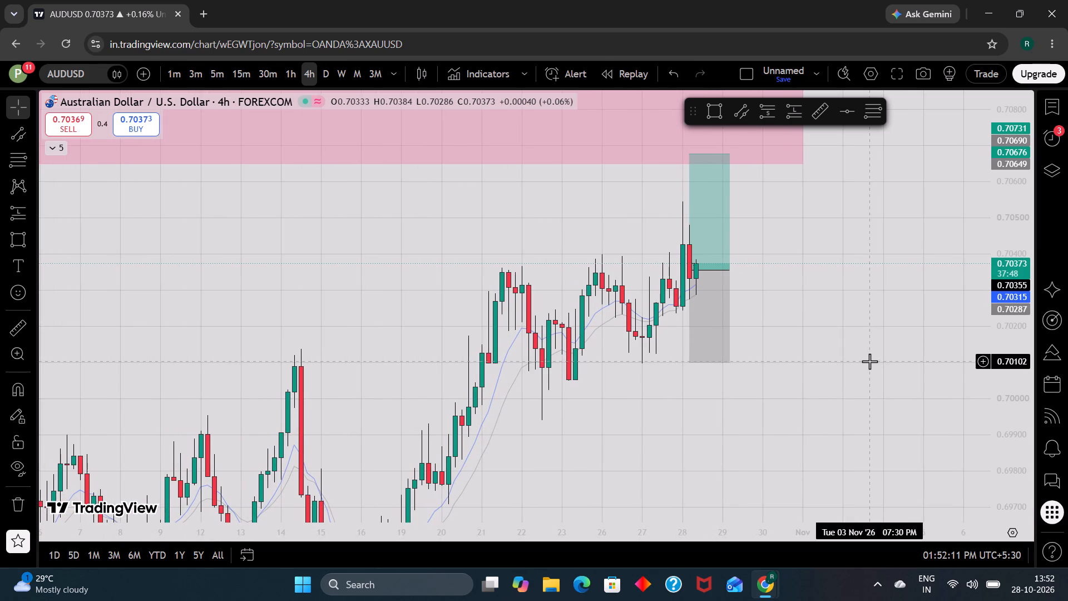
scroll(869, 361, "up", 1)
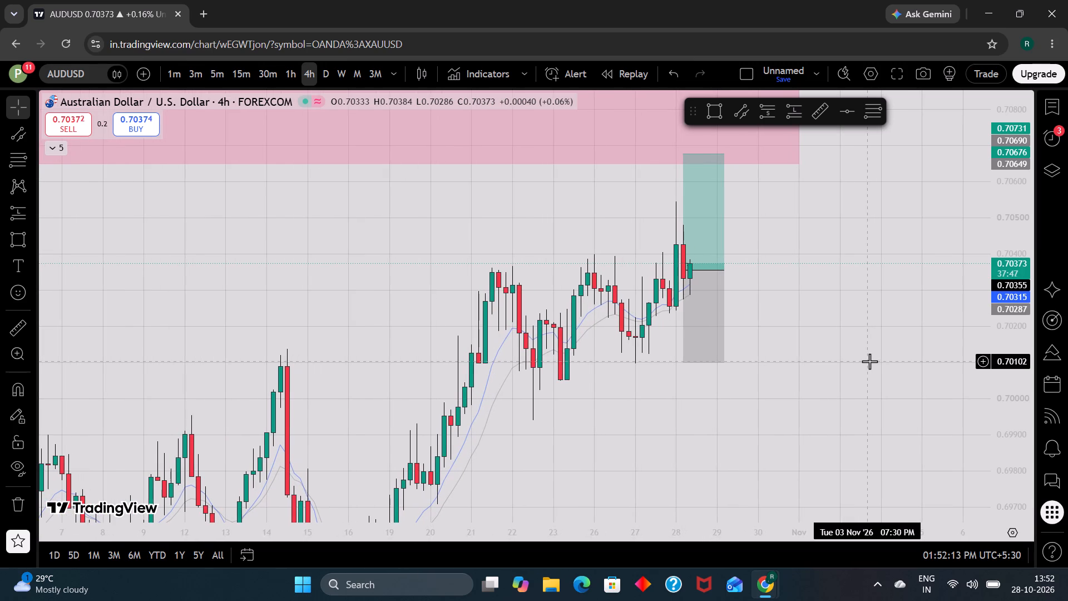
scroll(869, 361, "up", 1)
Switch to BTCUSD and examine price at the pink zone and upper channel line on the 30-minute chart.
key("Down")
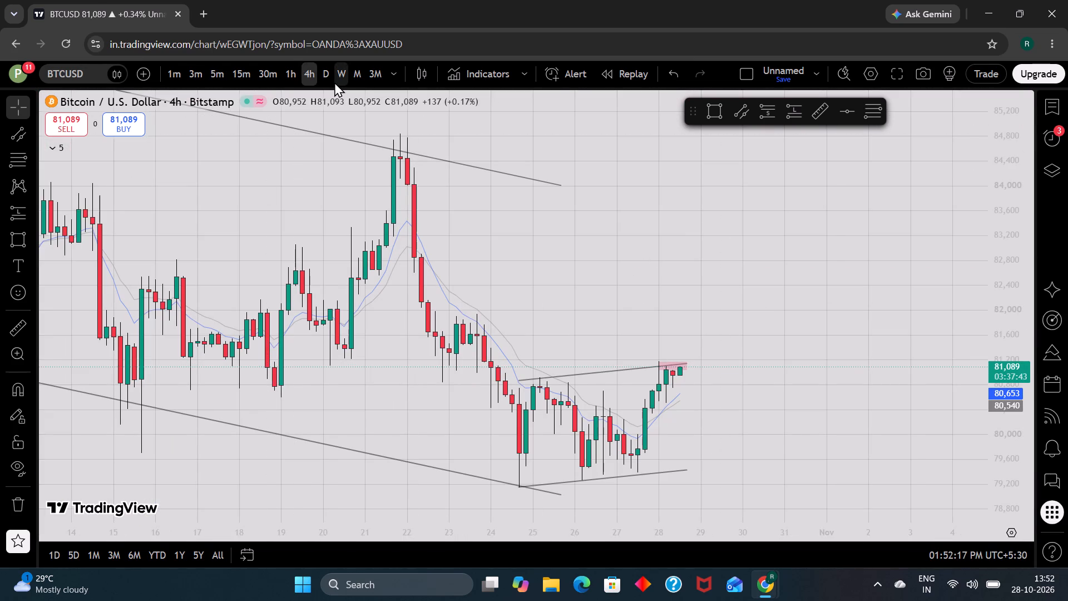
left_click(270, 68)
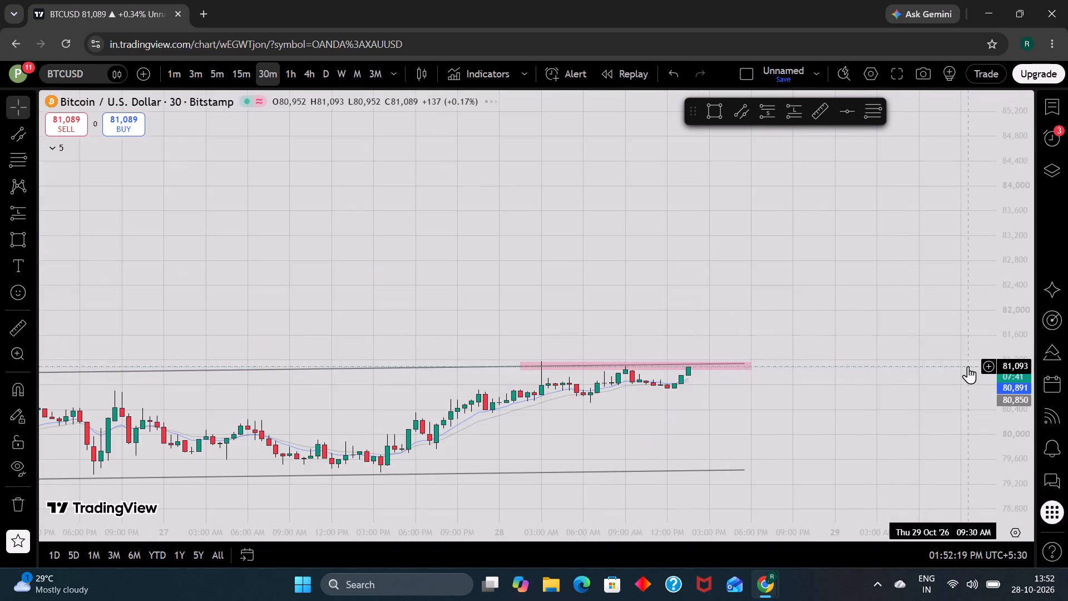
scroll(1016, 364, "up", 10)
left_click_drag(854, 456, 848, 425)
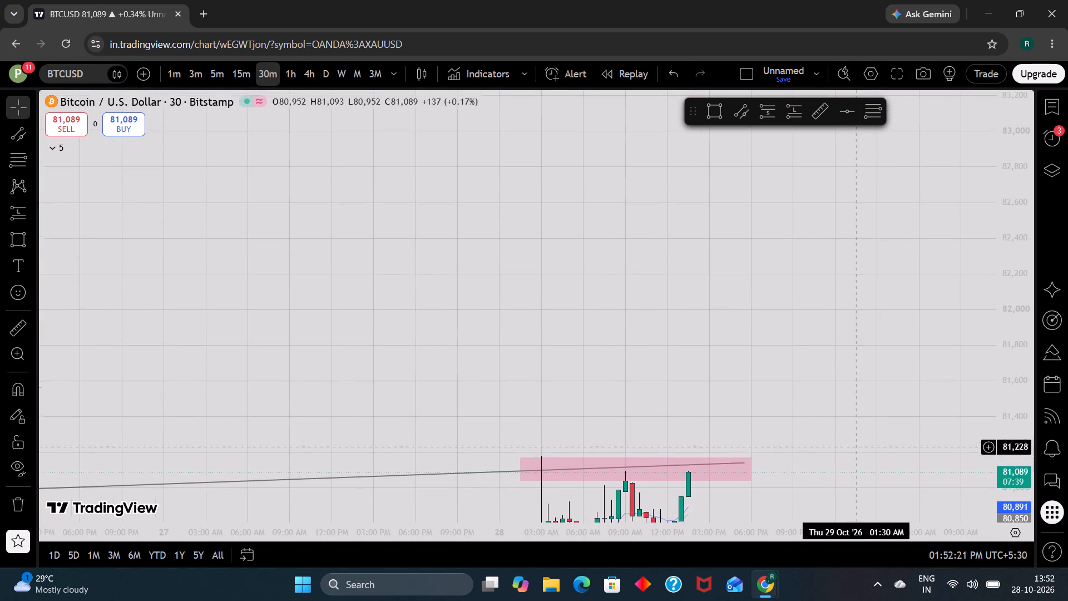
left_click_drag(848, 425, 819, 284)
scroll(819, 284, "down", 3)
left_click_drag(778, 452, 803, 376)
scroll(803, 376, "up", 1)
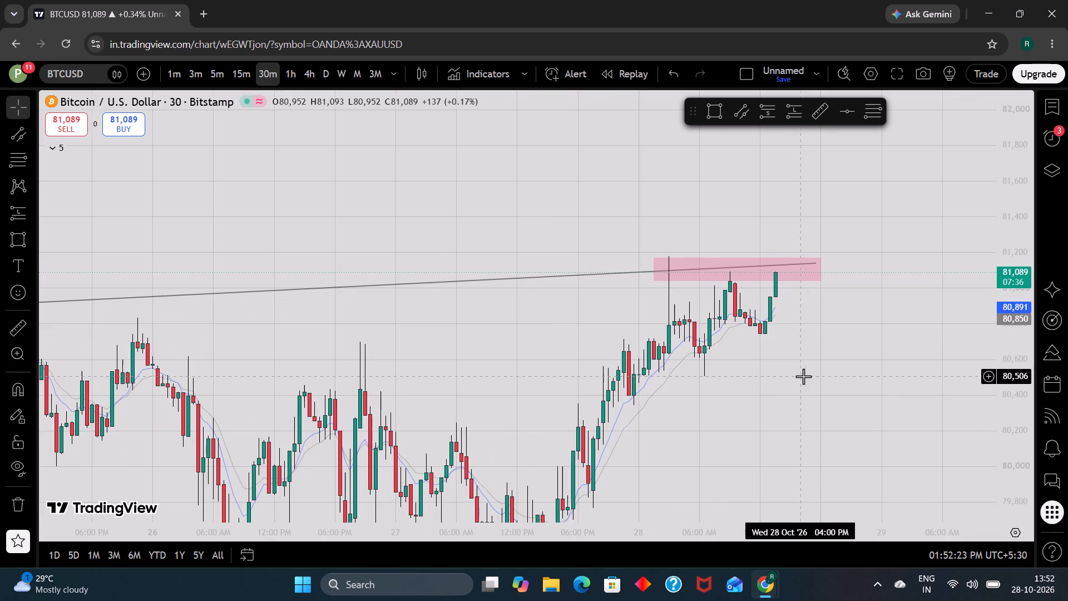
scroll(803, 376, "up", 1)
Switch to XAUUSD and review the swings of the past several days on the 30-minute chart.
key("Down")
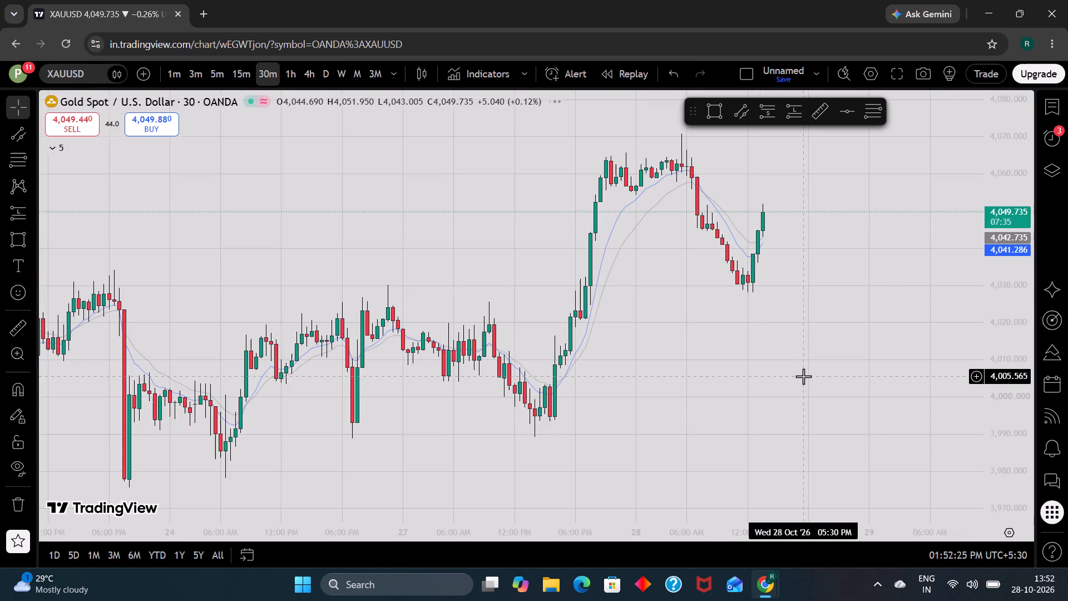
left_click_drag(434, 187, 401, 276)
scroll(401, 276, "down", 3)
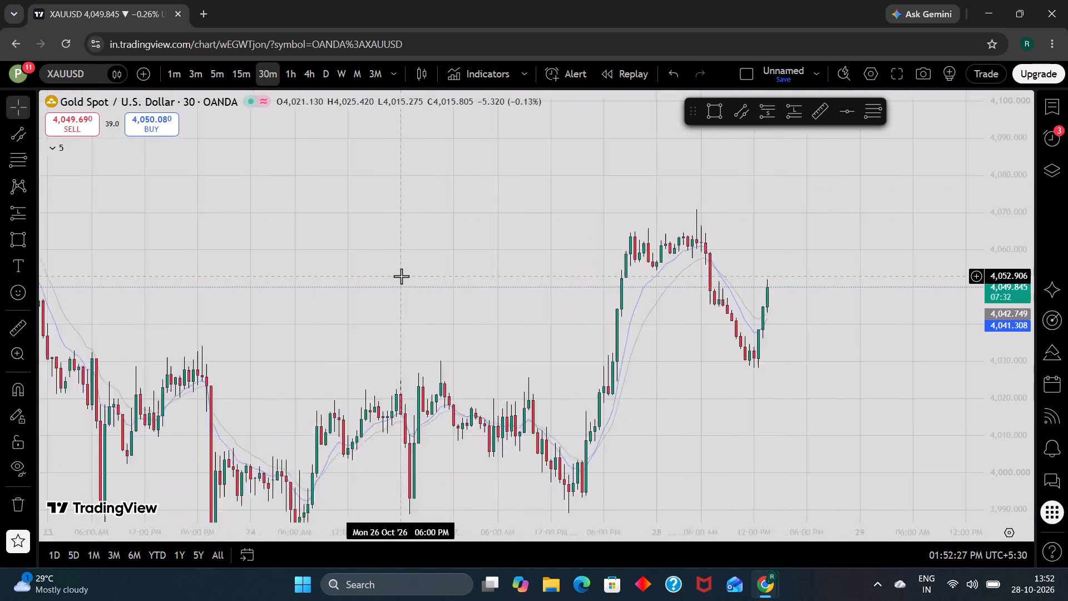
scroll(401, 276, "down", 2)
scroll(610, 279, "up", 1)
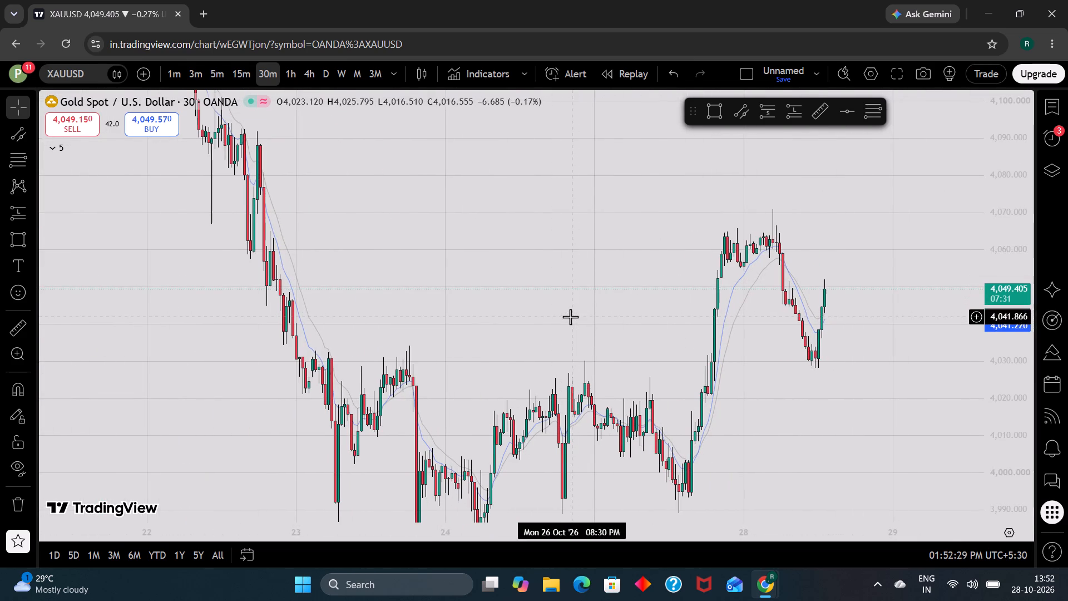
Review XAUUSD's decline and recent lows on the 4-hour, daily and weekly charts.
left_click(306, 71)
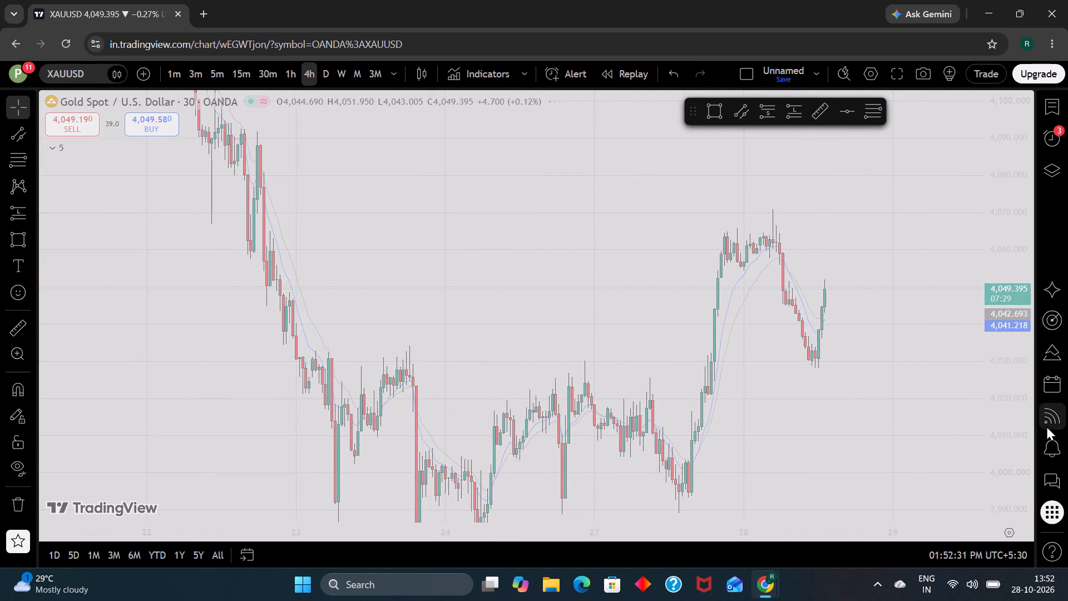
scroll(1024, 430, "down", 9)
scroll(881, 400, "up", 4)
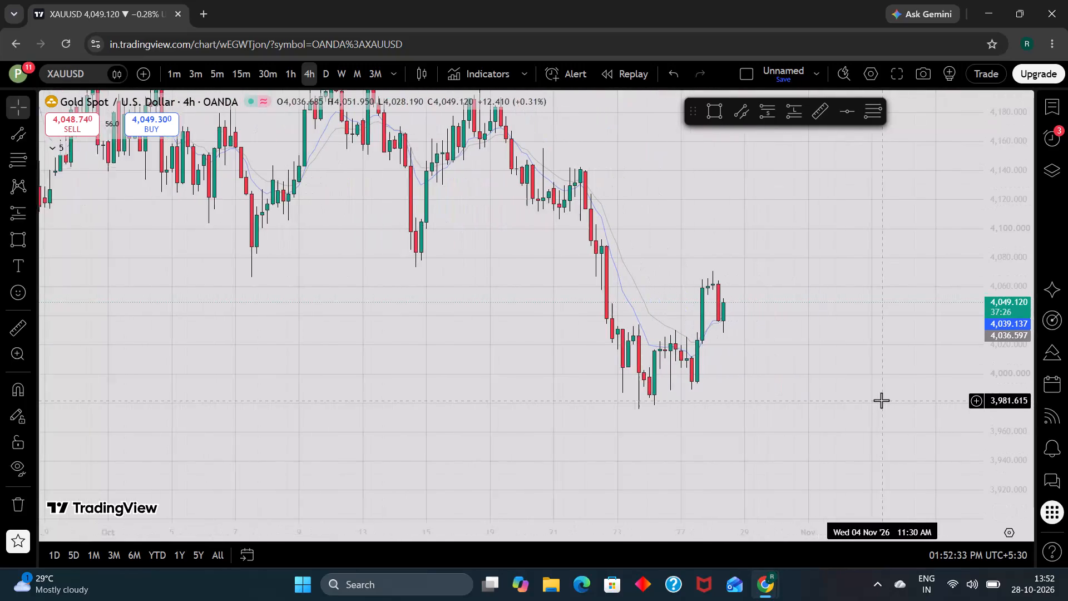
scroll(881, 400, "up", 1)
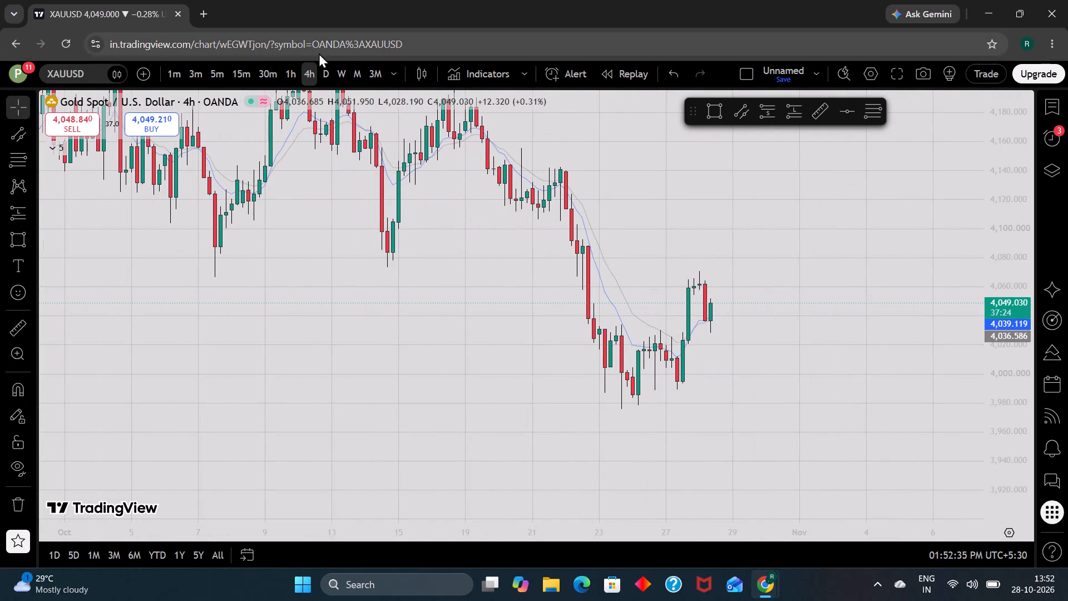
left_click(325, 75)
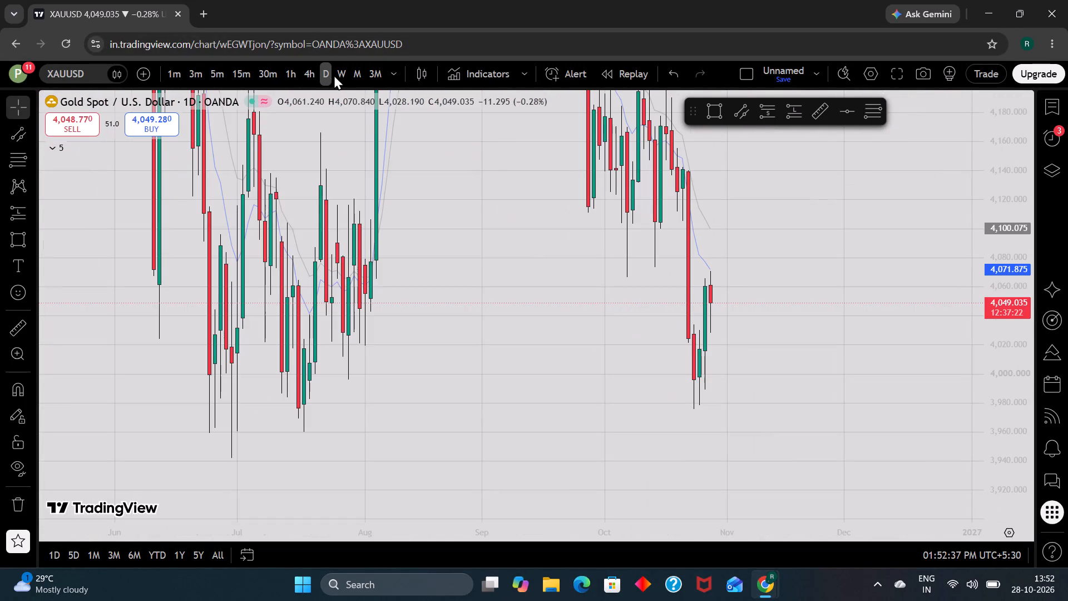
left_click(340, 75)
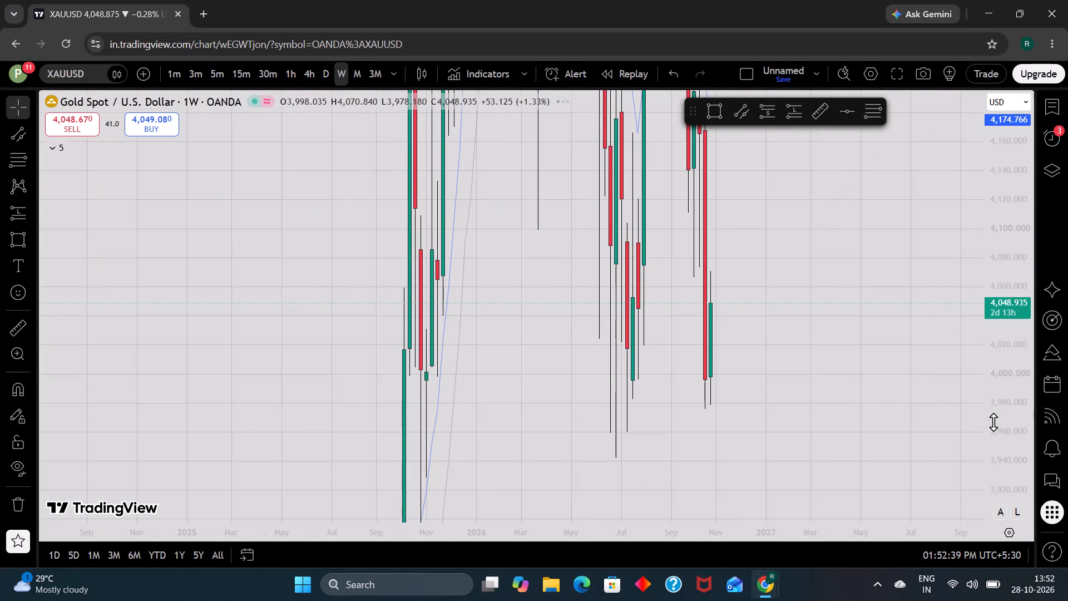
scroll(994, 422, "down", 12)
scroll(897, 419, "up", 1)
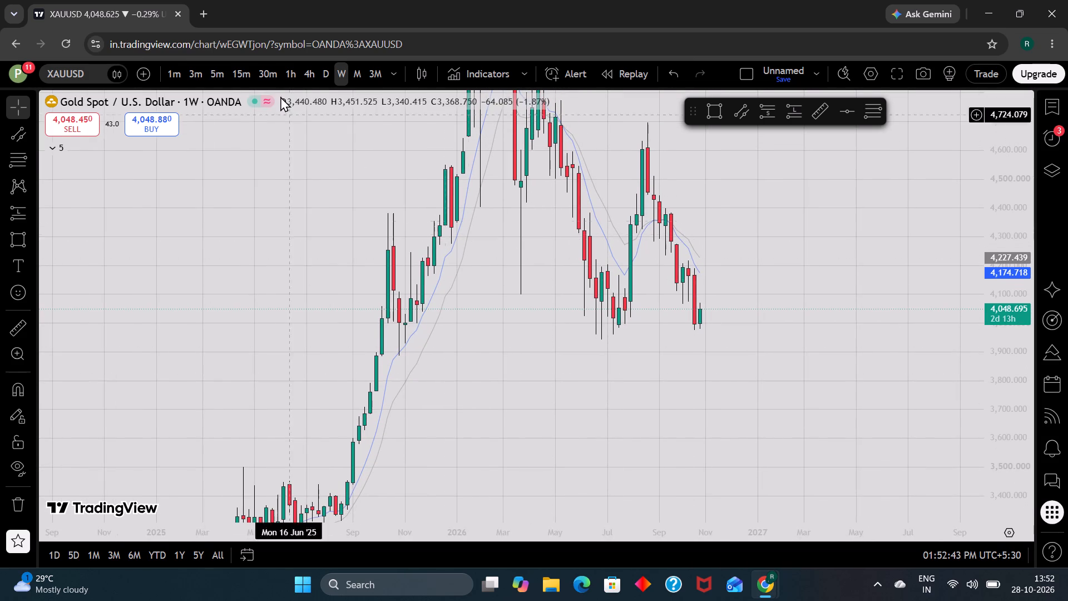
On XAUUSD's daily chart, draw a rectangle zone from about 4,104 down to 4,074, spanning 28 September to early November.
left_click(324, 82)
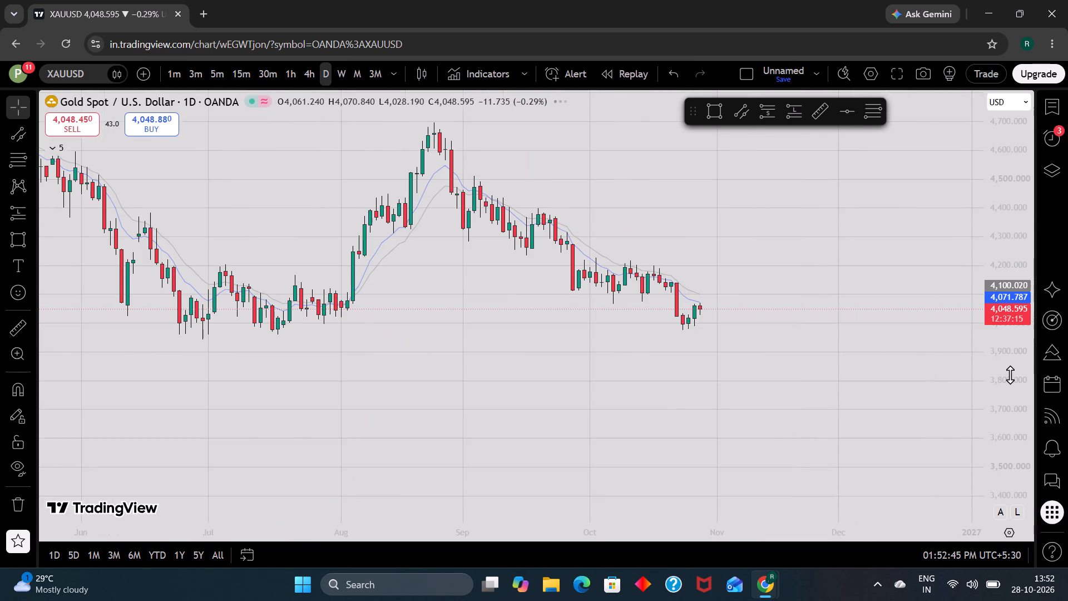
scroll(1010, 375, "up", 7)
scroll(829, 394, "up", 1)
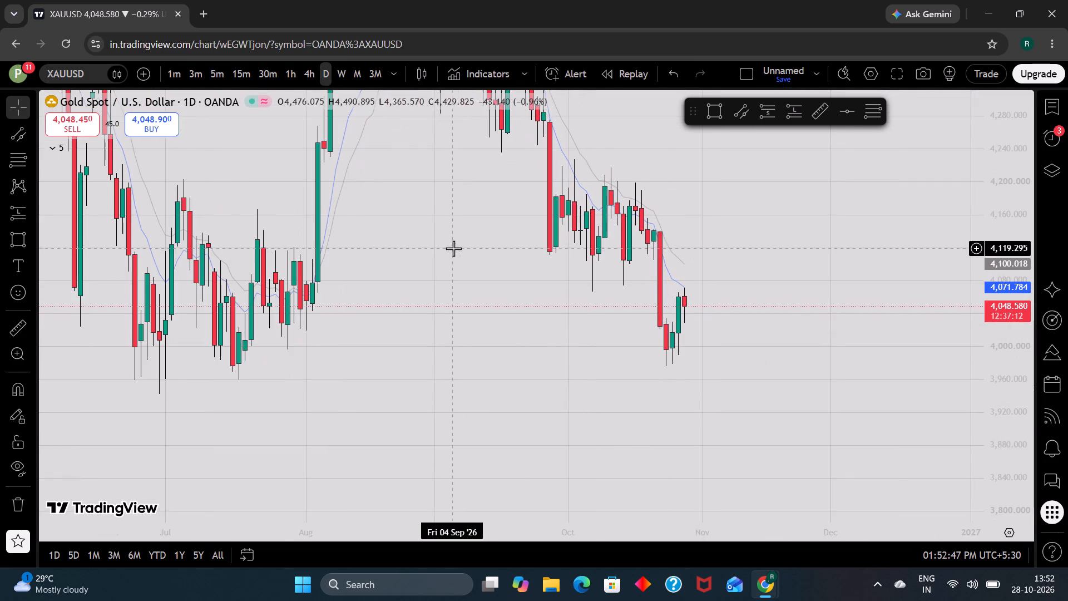
scroll(472, 260, "up", 1)
left_click_drag(472, 260, 470, 278)
left_click(715, 115)
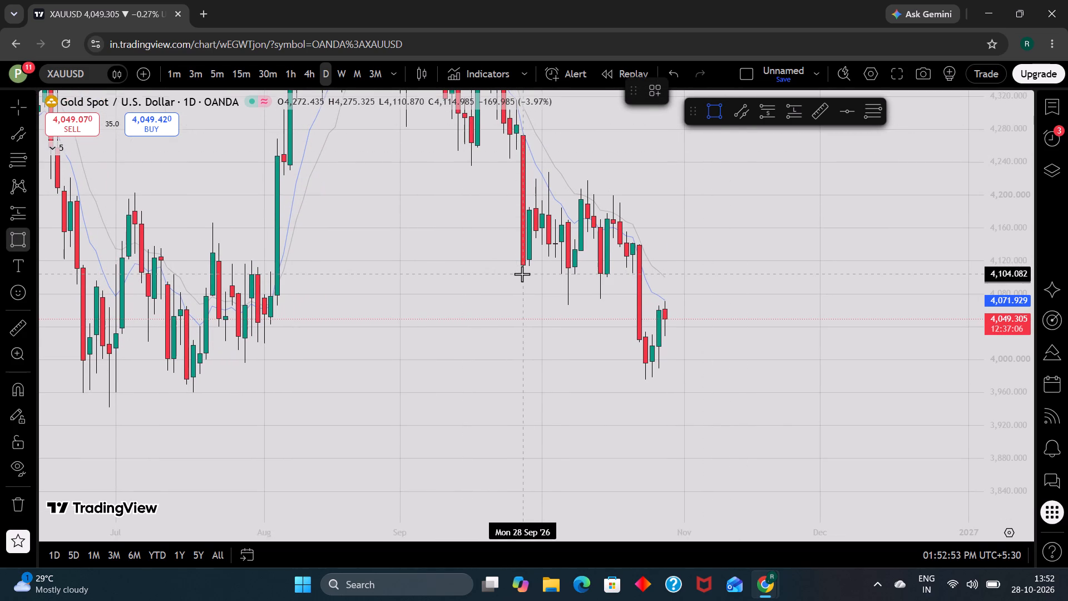
left_click_drag(522, 274, 644, 295)
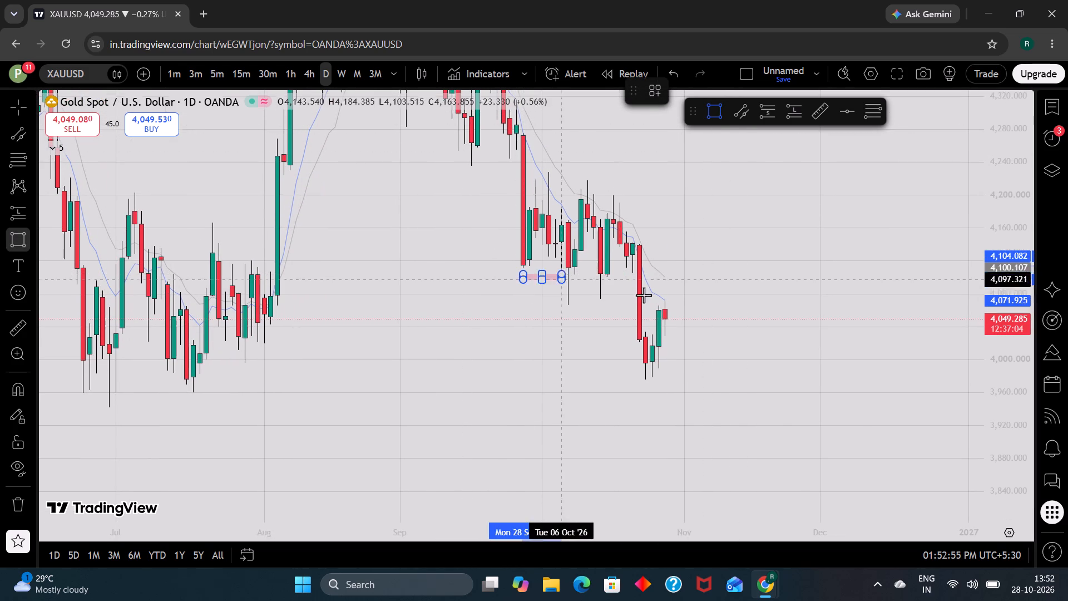
left_click_drag(644, 295, 700, 296)
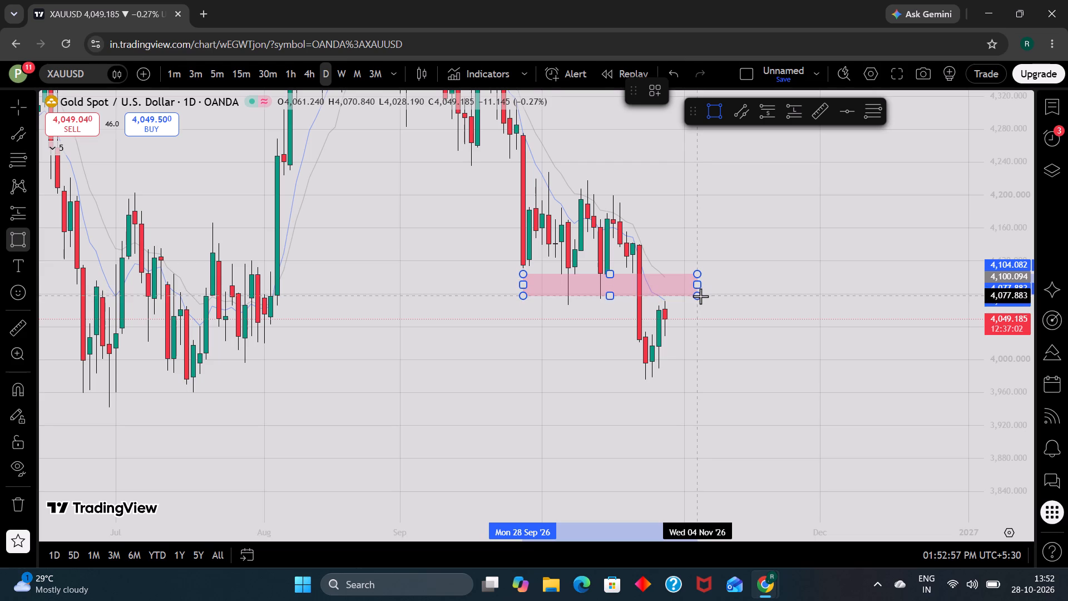
left_click_drag(700, 296, 704, 299)
left_click(704, 299)
left_click(476, 317)
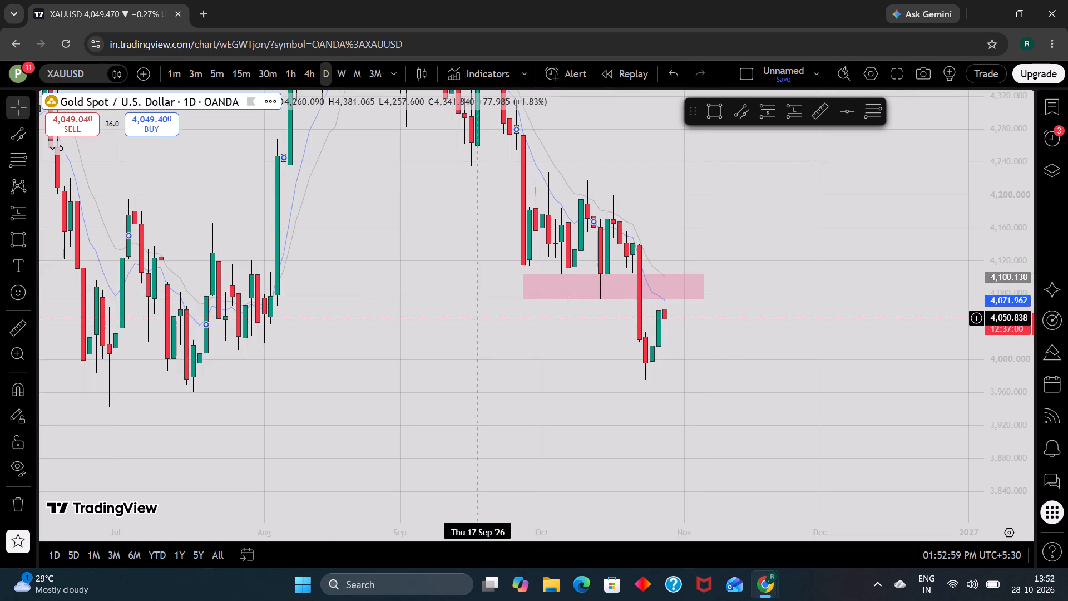
Examine XAUUSD's latest rebound below the new pink zone on the 4-hour chart.
left_click(306, 80)
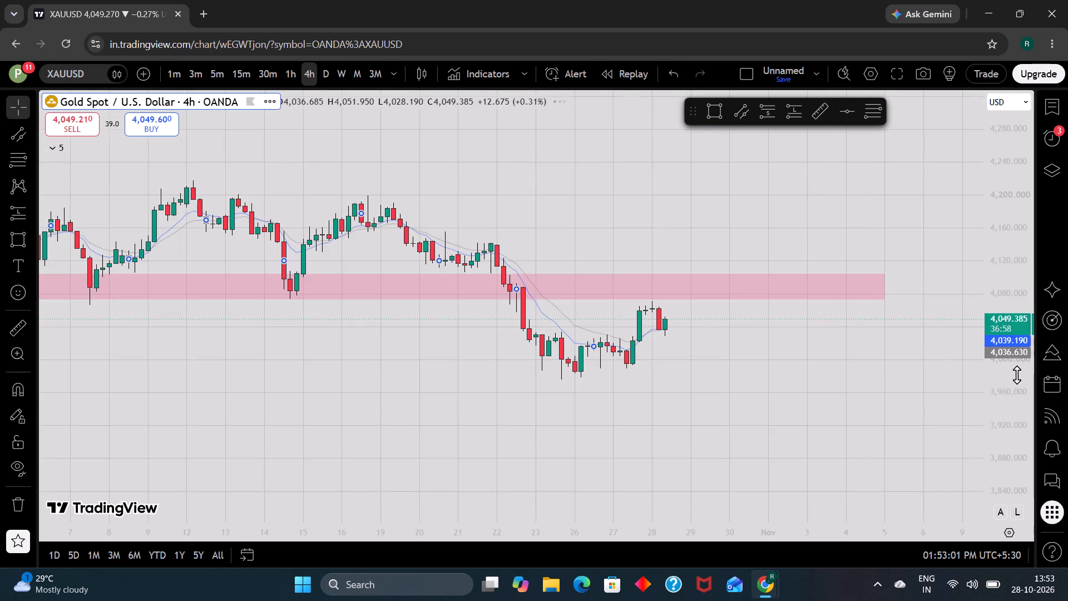
scroll(1018, 373, "up", 8)
scroll(809, 415, "up", 1)
left_click_drag(809, 415, 804, 386)
scroll(804, 386, "up", 1)
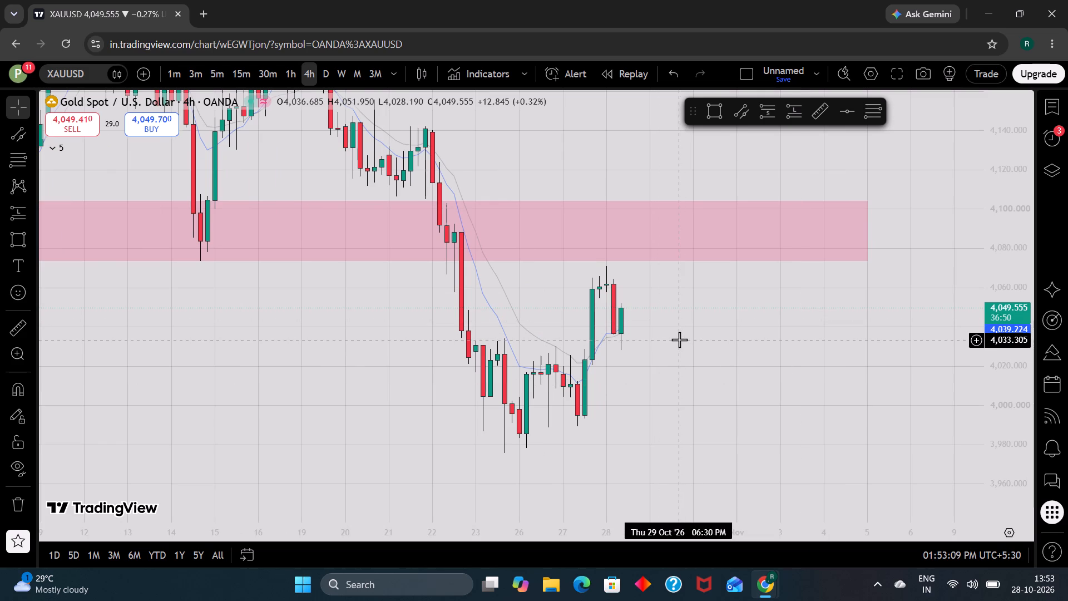
left_click_drag(679, 339, 664, 359)
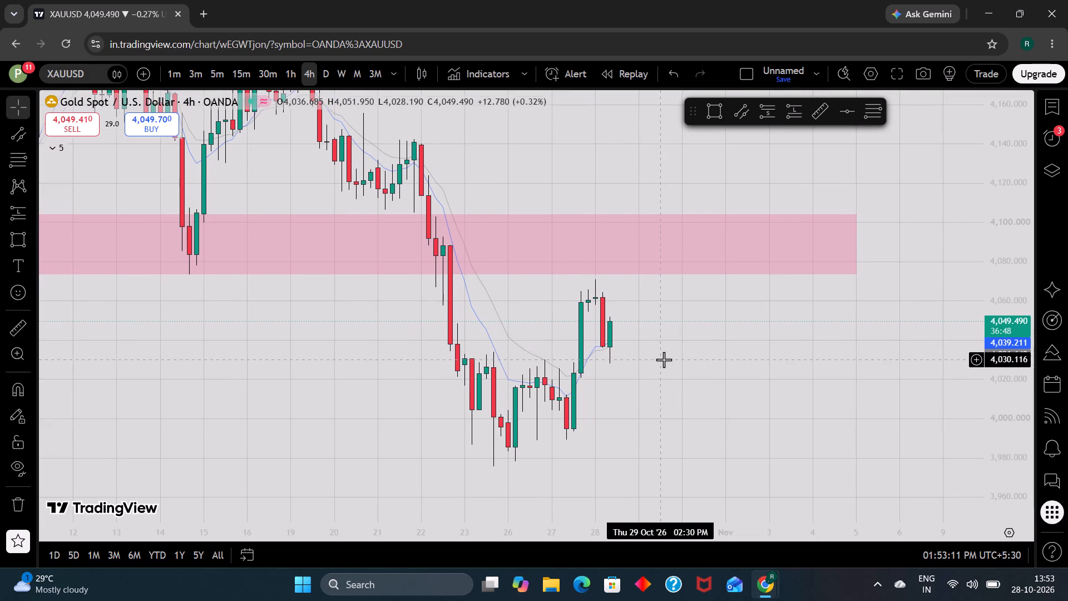
left_click_drag(664, 359, 679, 343)
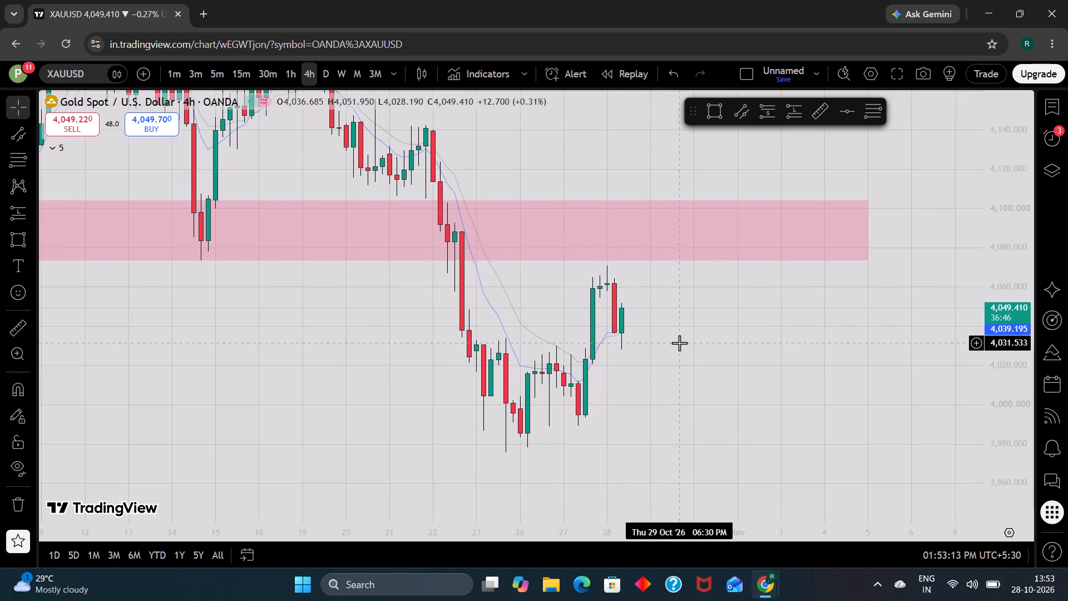
Review XAUUSD's long-term structure around the pink zone on the monthly chart.
left_click(353, 70)
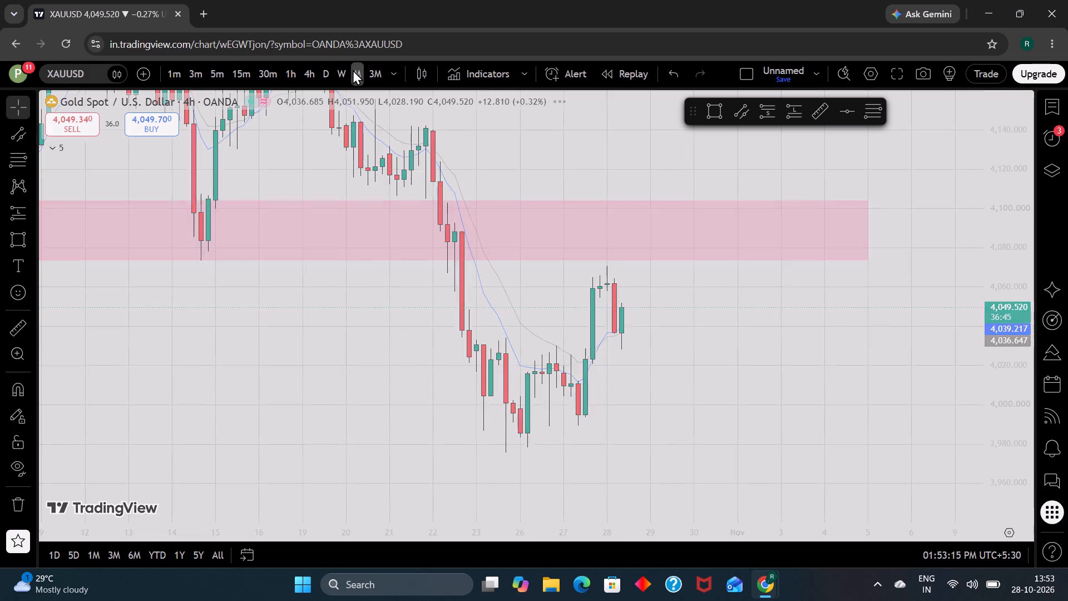
scroll(1007, 402, "down", 16)
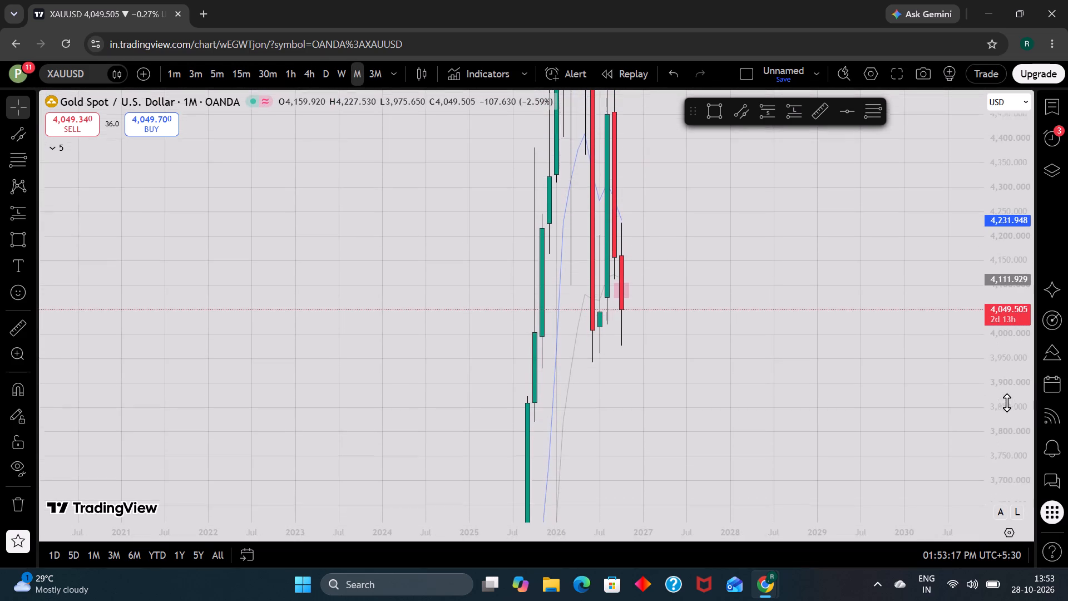
scroll(1007, 402, "down", 3)
scroll(1007, 402, "up", 1)
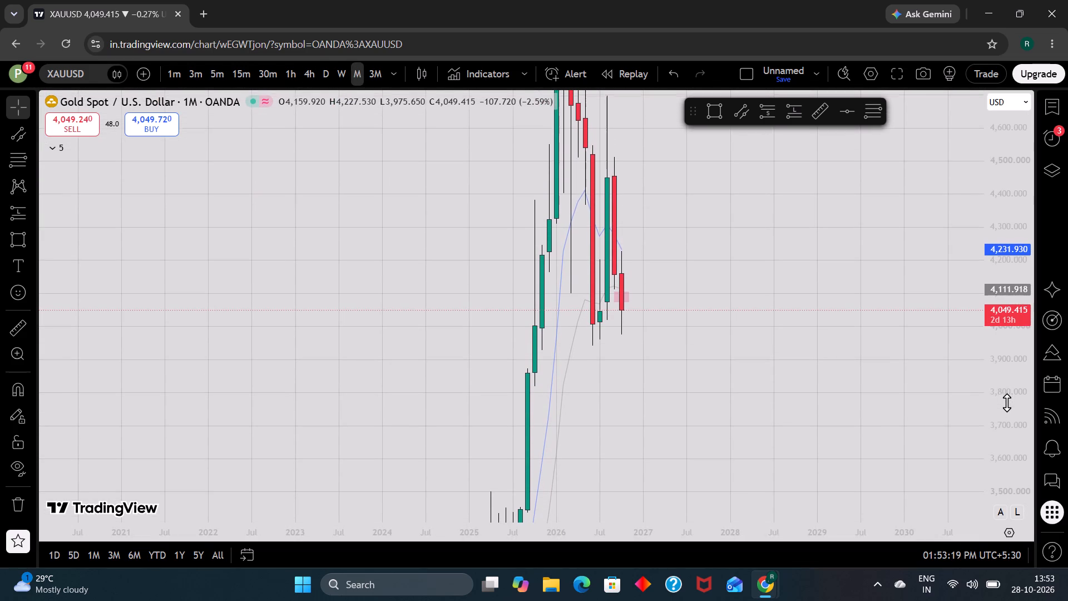
scroll(1007, 420, "down", 7)
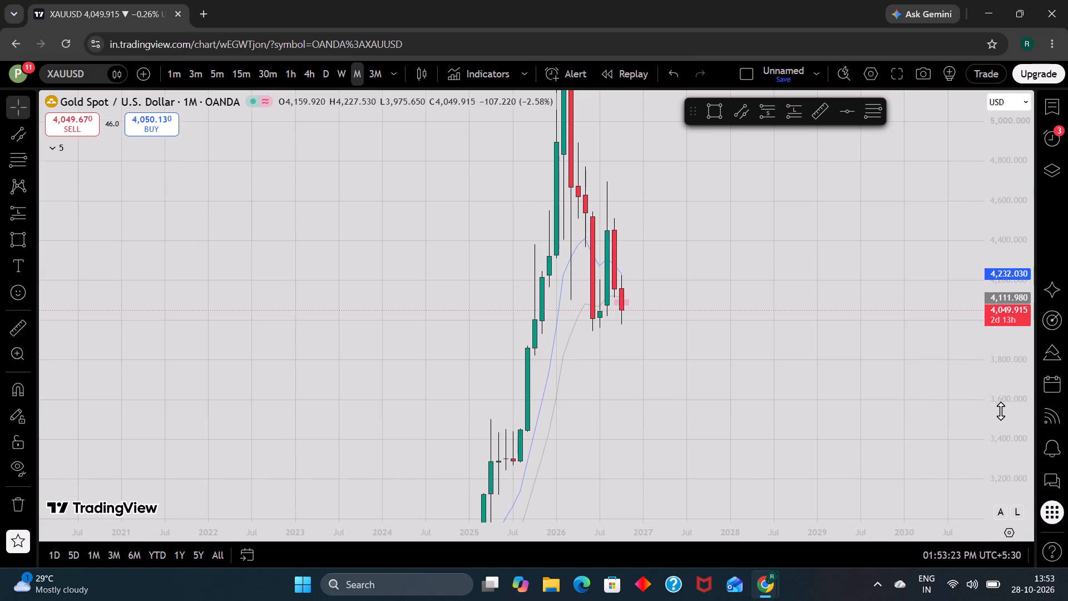
scroll(1001, 411, "up", 2)
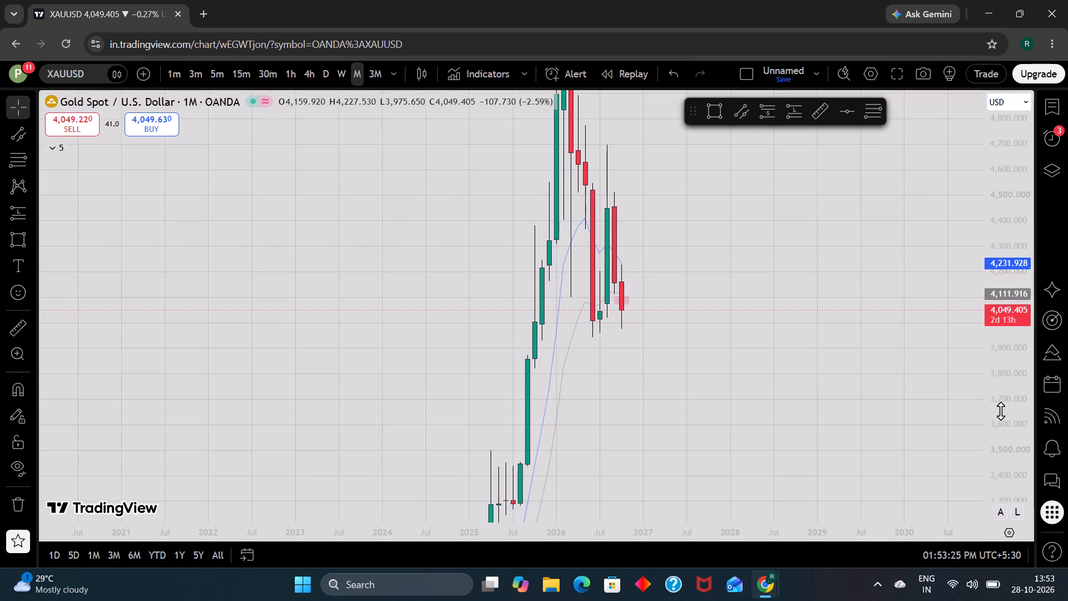
Examine XAUUSD's price action below the pink zone on the 4-hour, 1-hour, 30-minute, 15-minute and 5-minute charts in turn.
left_click(309, 76)
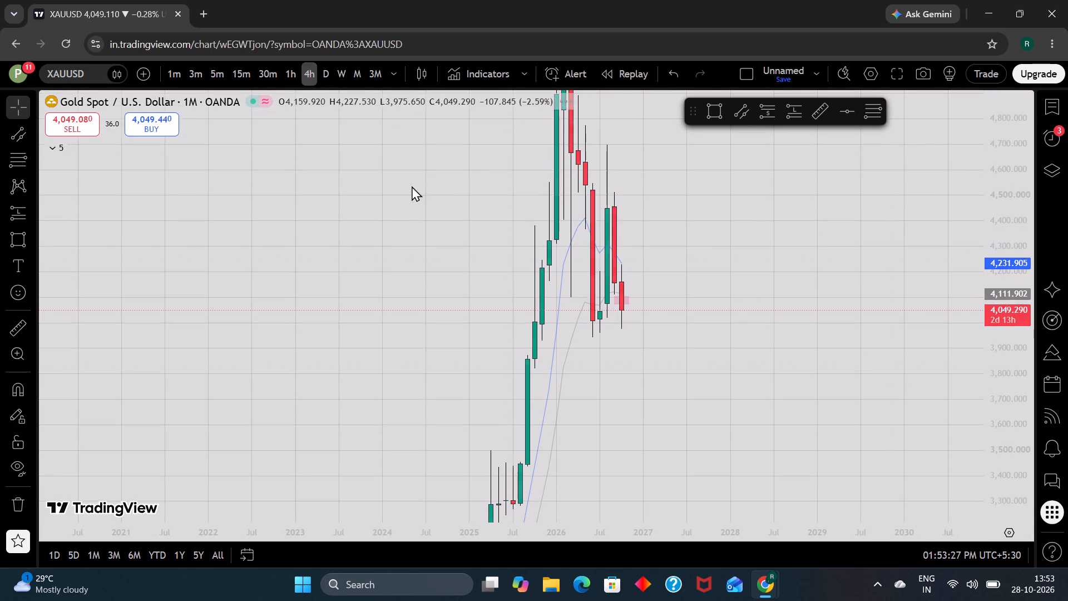
scroll(989, 354, "up", 11)
scroll(989, 354, "up", 10)
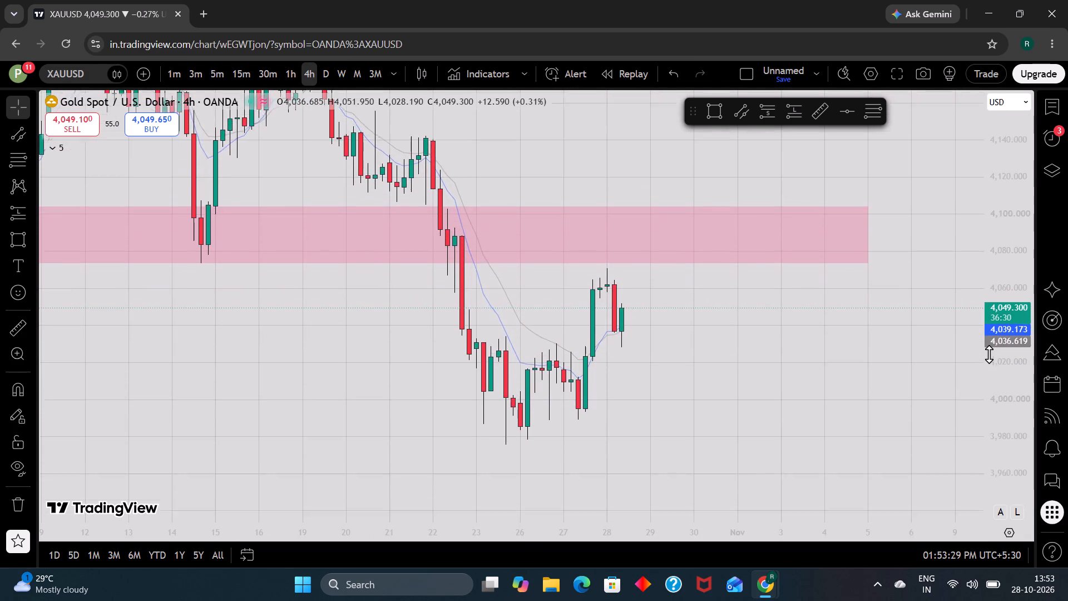
left_click(285, 74)
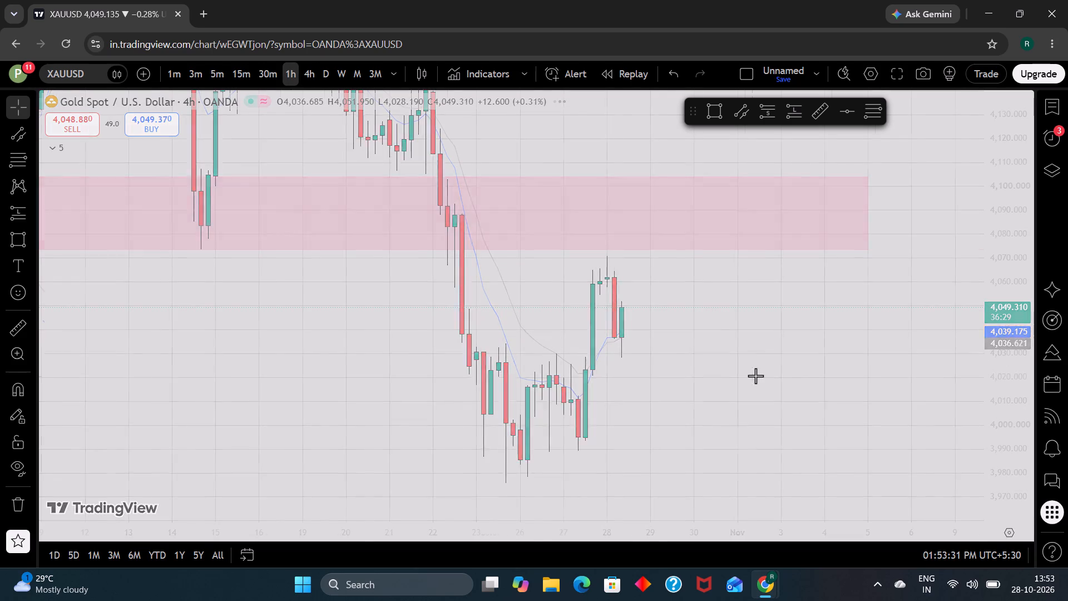
left_click_drag(754, 375, 805, 373)
scroll(1006, 394, "up", 6)
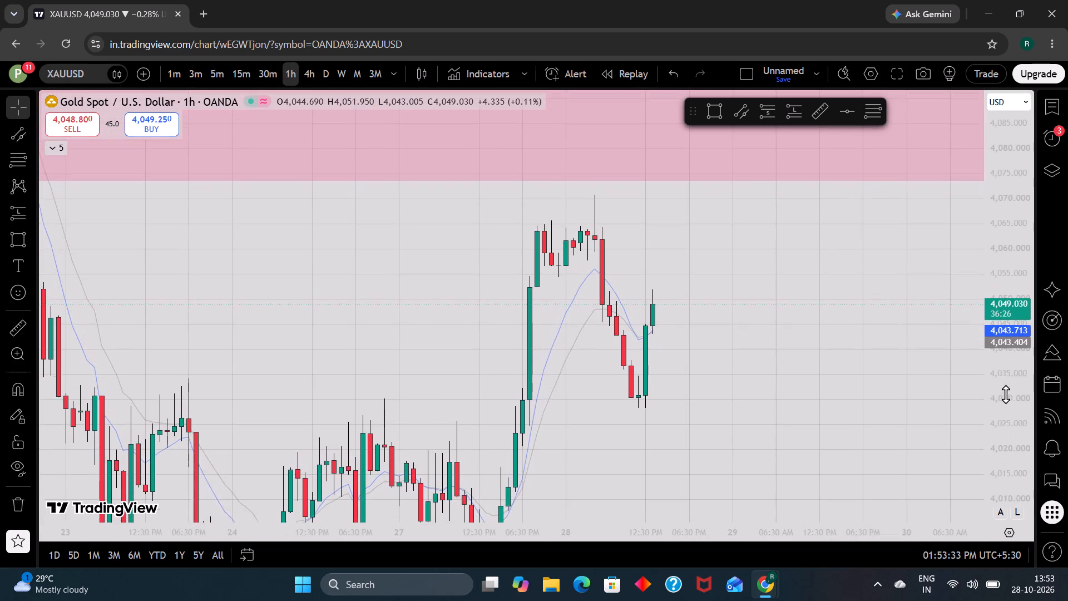
scroll(770, 377, "up", 1)
left_click(275, 71)
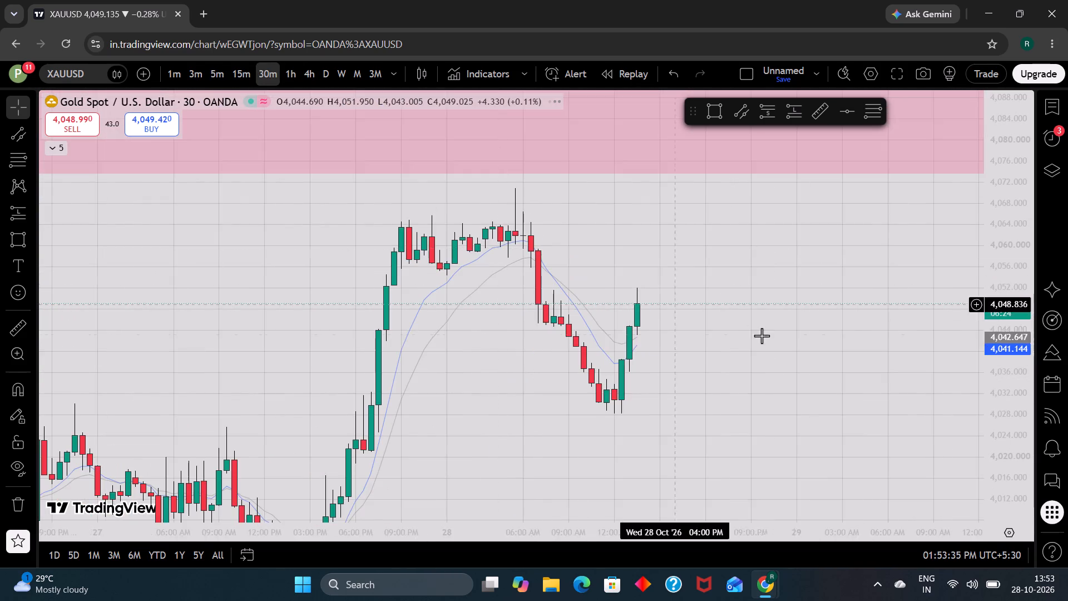
scroll(764, 338, "down", 1)
left_click(250, 86)
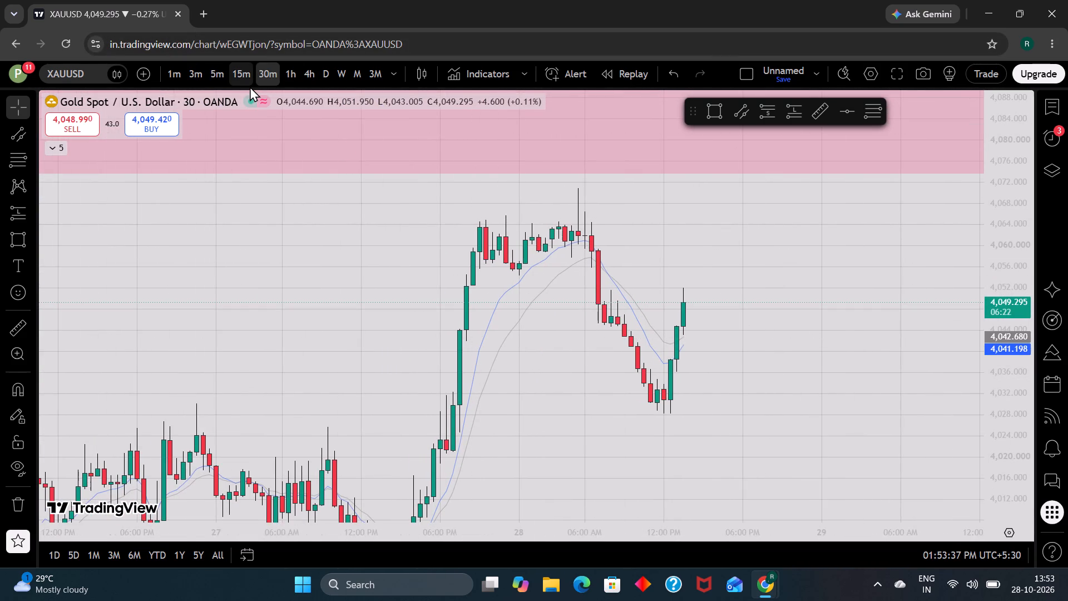
left_click(217, 73)
left_click(207, 72)
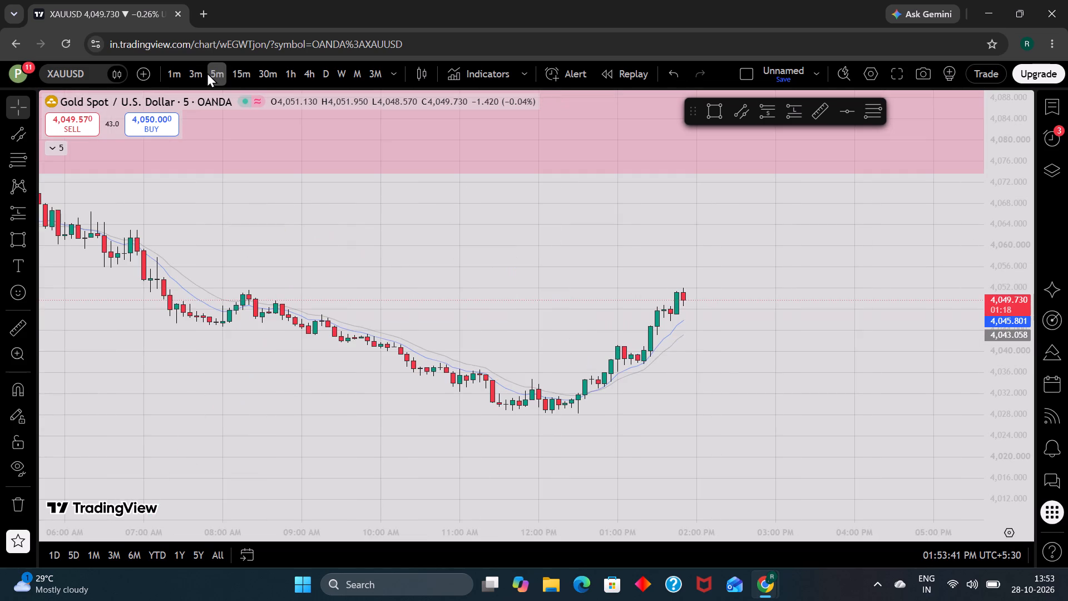
Examine XAUUSD's latest rise below the pink zone on the 3-minute and 1-minute charts.
left_click(187, 72)
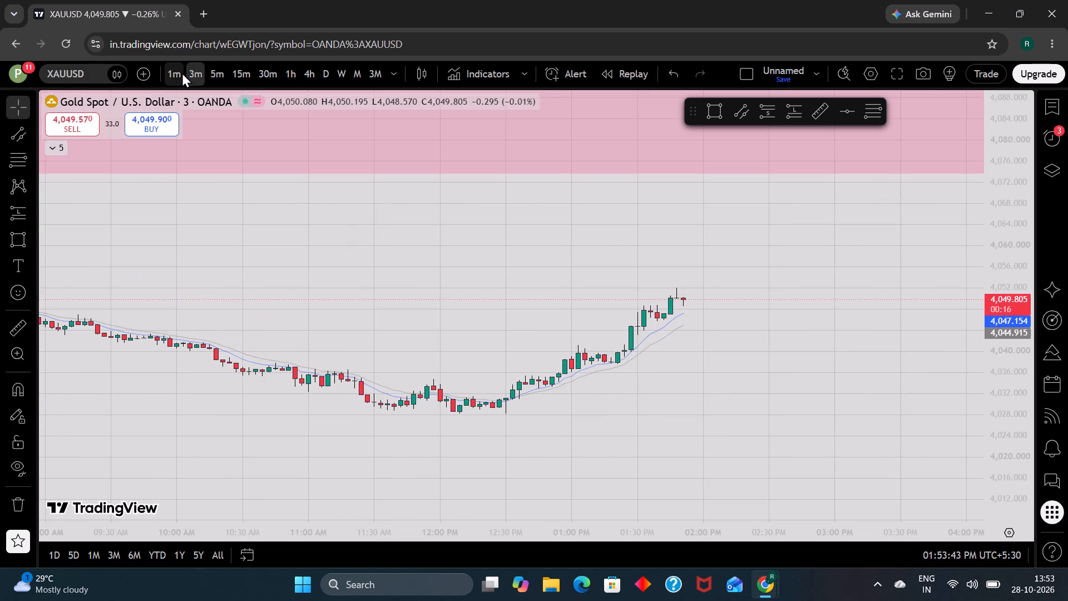
left_click(182, 72)
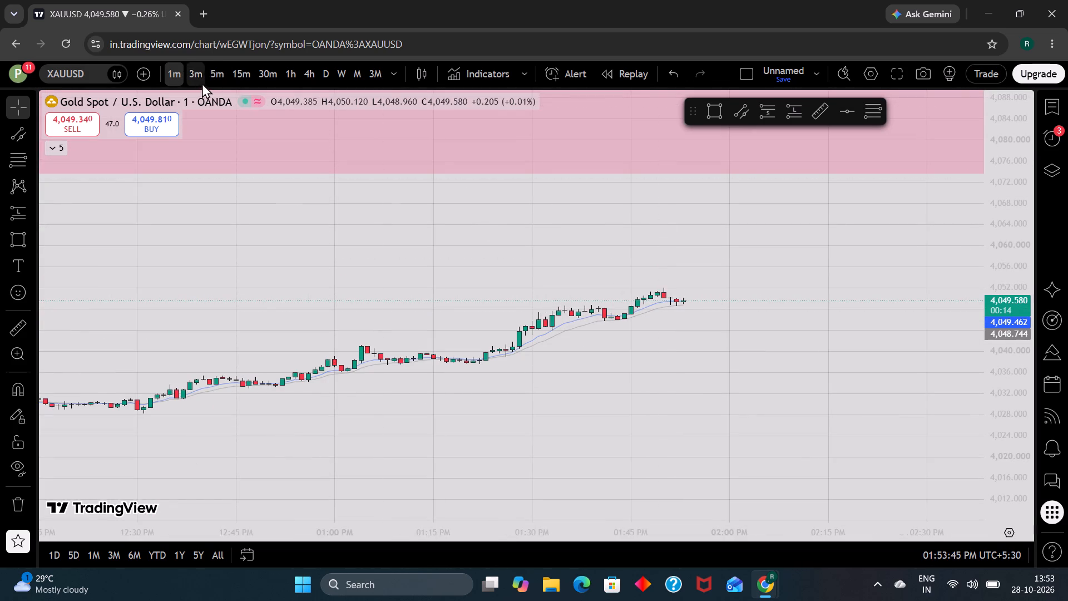
Examine XAUUSD's drop through the pink zone and the rebound below it on the 4-hour chart.
left_click(305, 75)
scroll(820, 341, "down", 5)
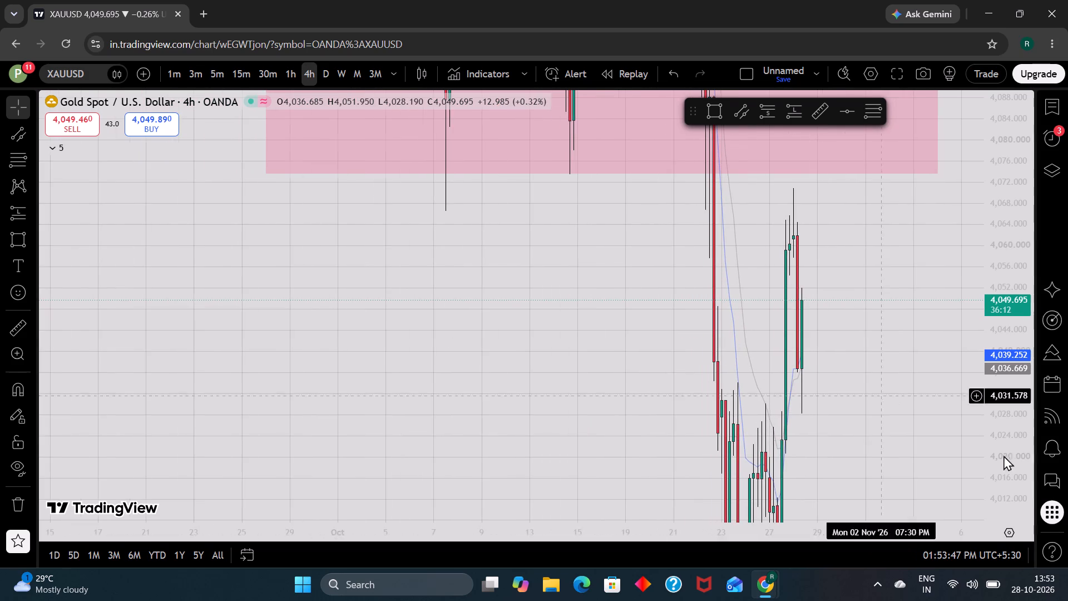
scroll(1027, 452, "down", 7)
scroll(810, 396, "up", 3)
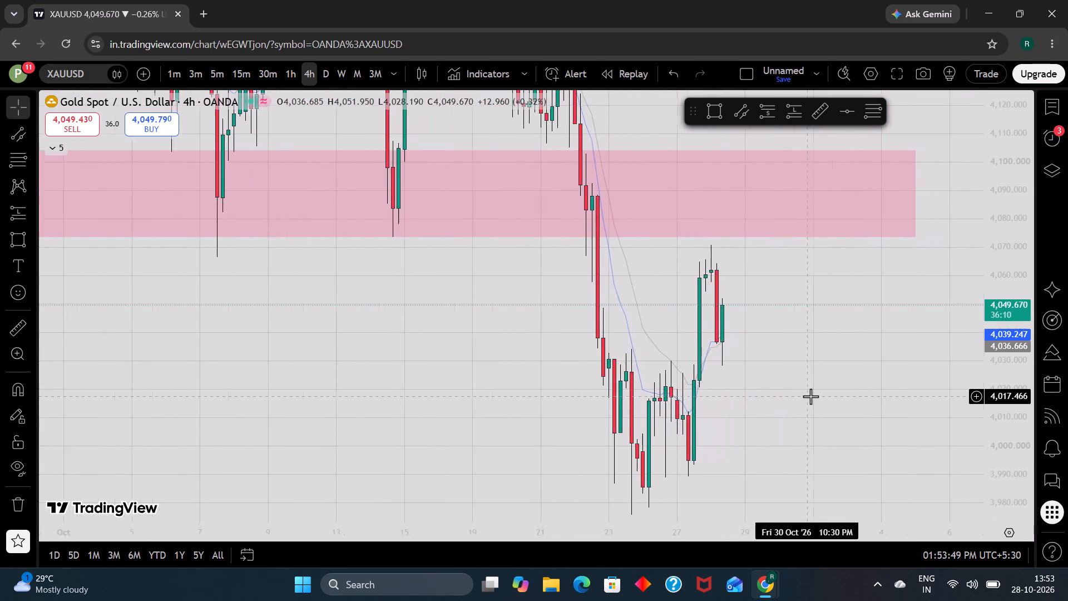
scroll(810, 396, "up", 1)
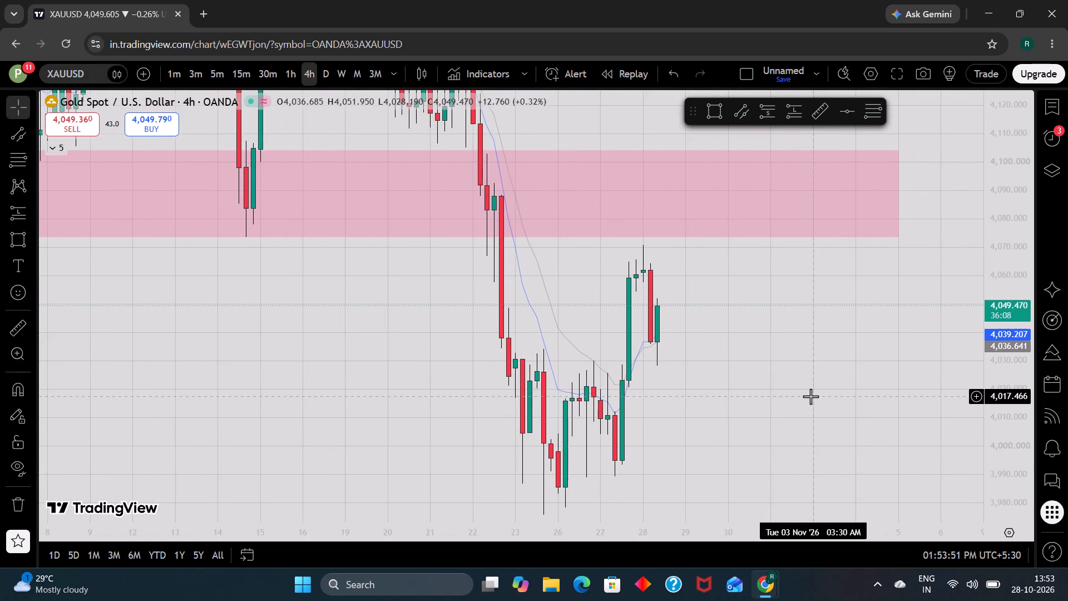
scroll(810, 396, "up", 1)
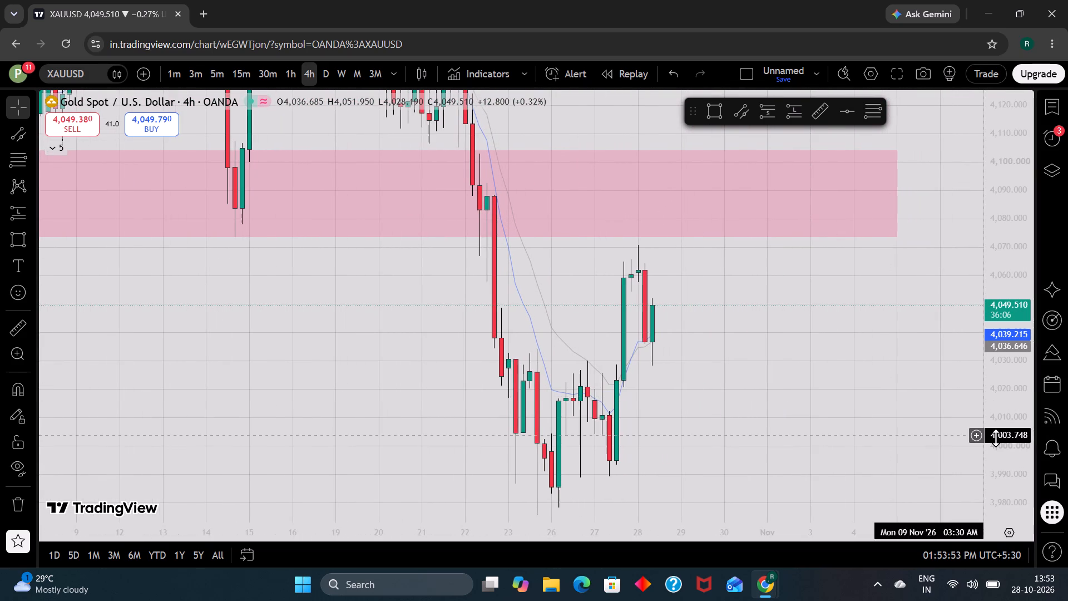
scroll(1019, 435, "down", 4)
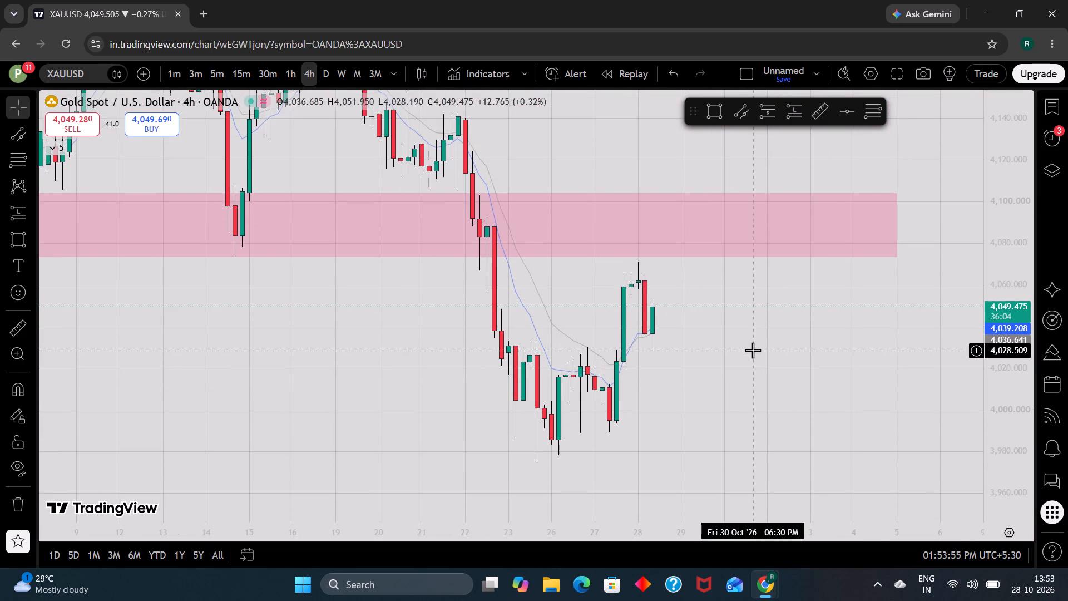
scroll(753, 350, "up", 1)
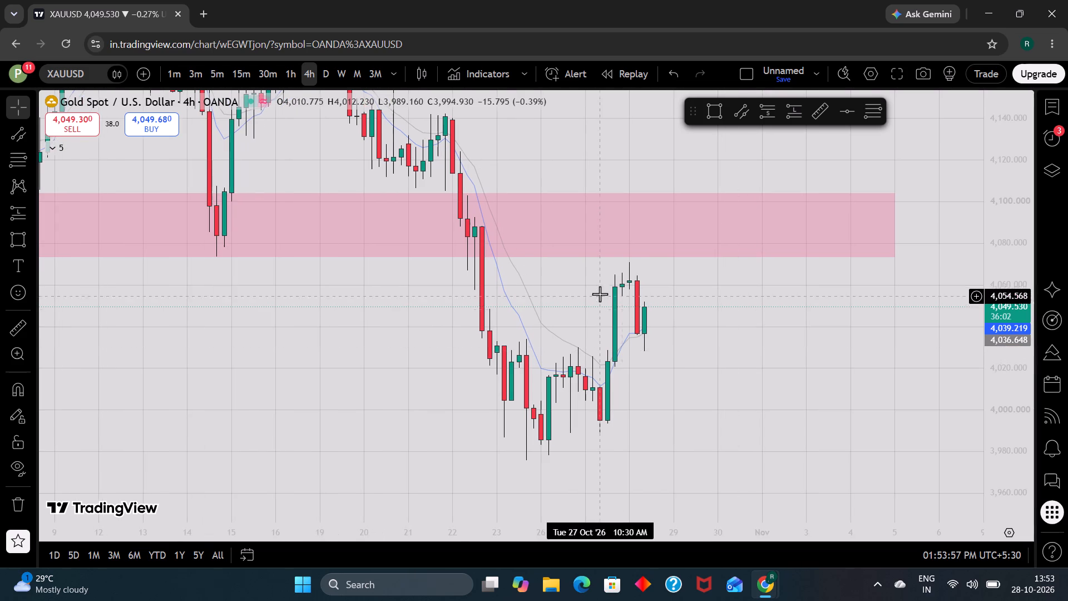
scroll(721, 363, "down", 5)
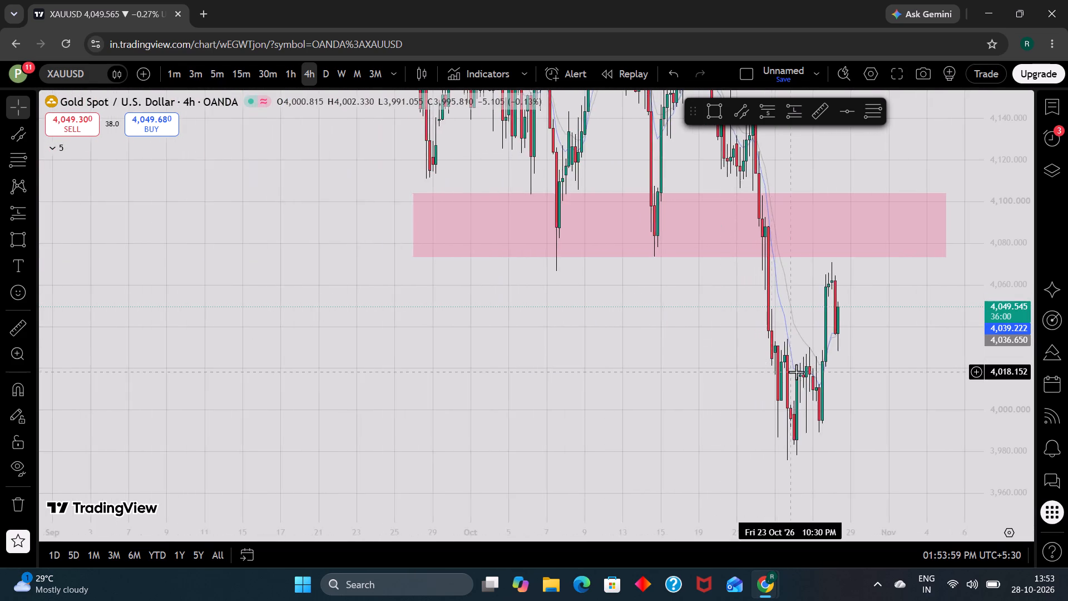
scroll(796, 372, "up", 3)
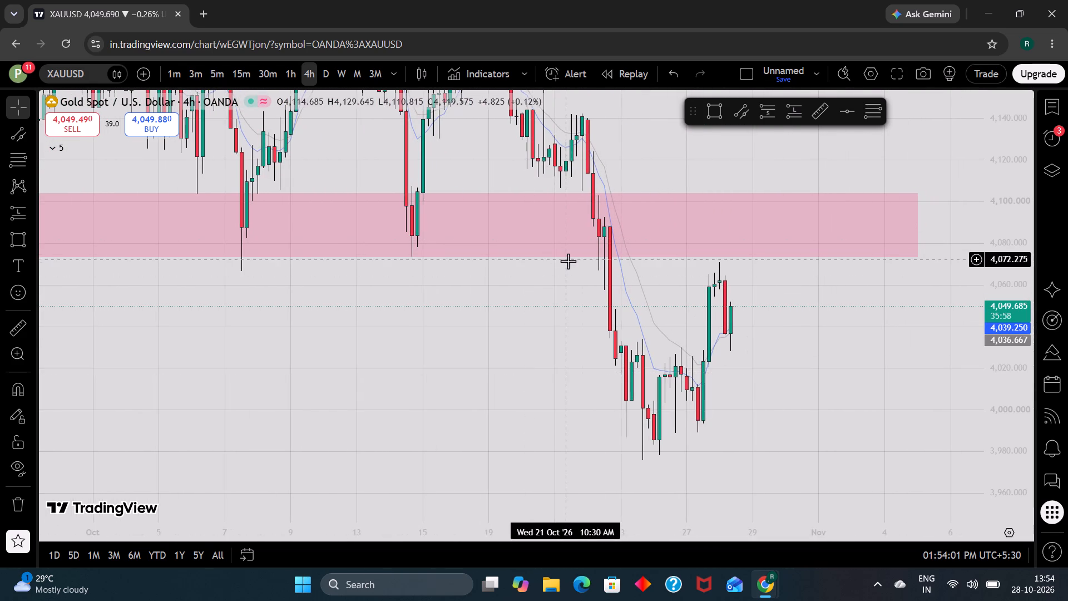
scroll(713, 373, "up", 1)
scroll(856, 452, "up", 1)
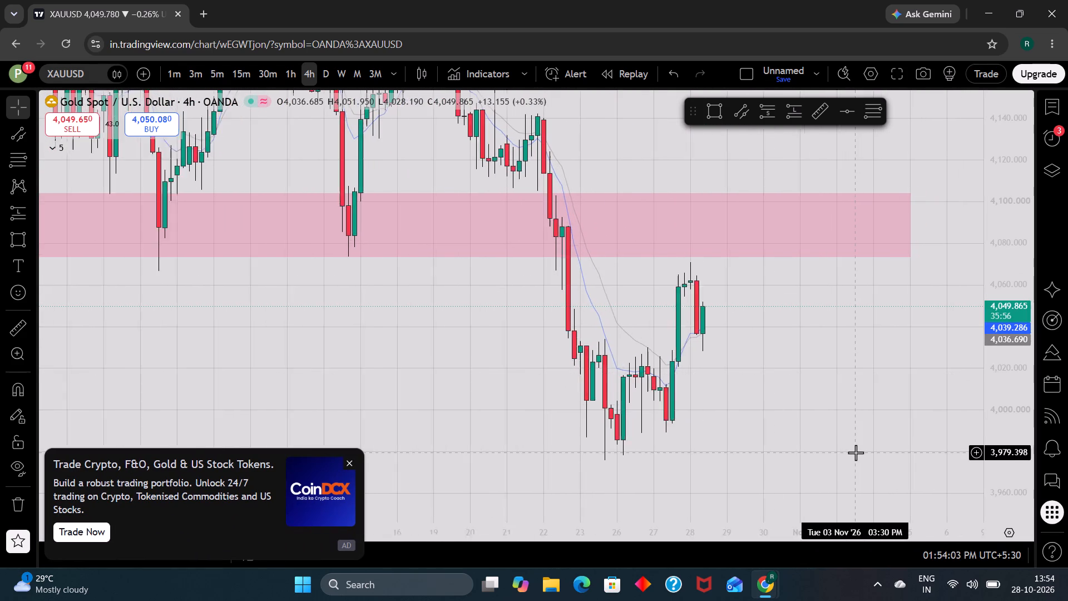
scroll(856, 452, "up", 1)
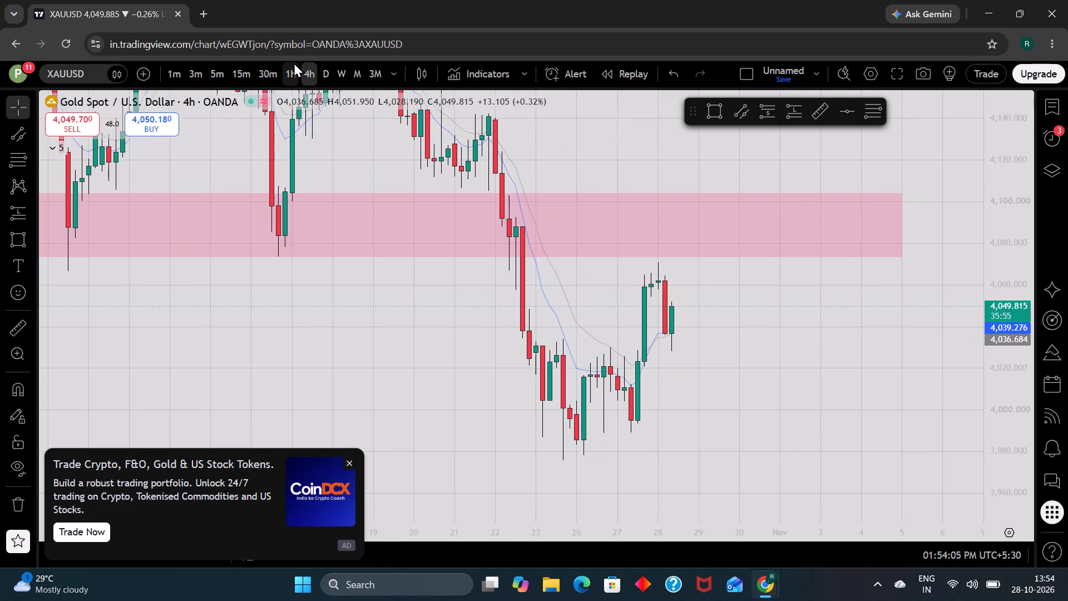
Compare XAUUSD's rebound below the pink zone on the 1-hour chart with the 4-hour chart.
left_click(294, 63)
left_click(298, 66)
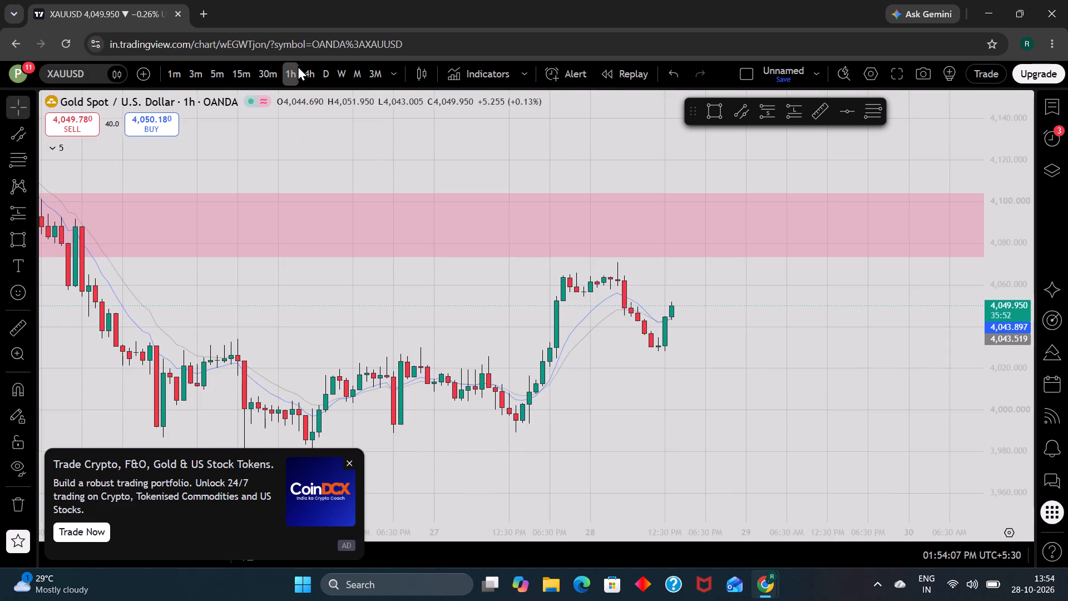
left_click(312, 78)
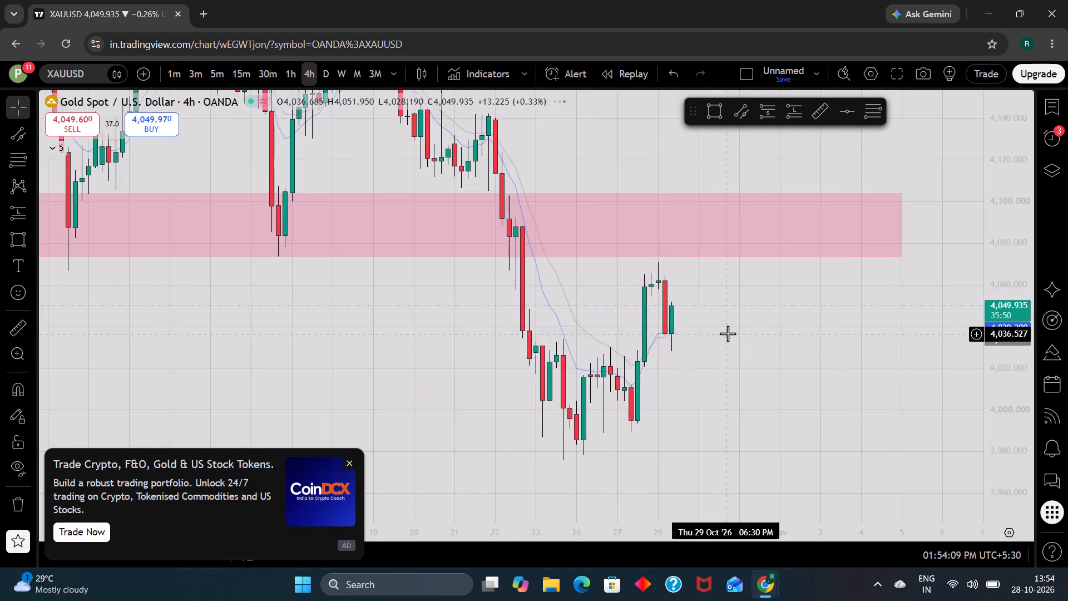
scroll(728, 333, "up", 1)
Switch to AUDUSD and examine the long position below the pink zone on the 4-hour chart.
key("Down")
left_click_drag(772, 370, 763, 427)
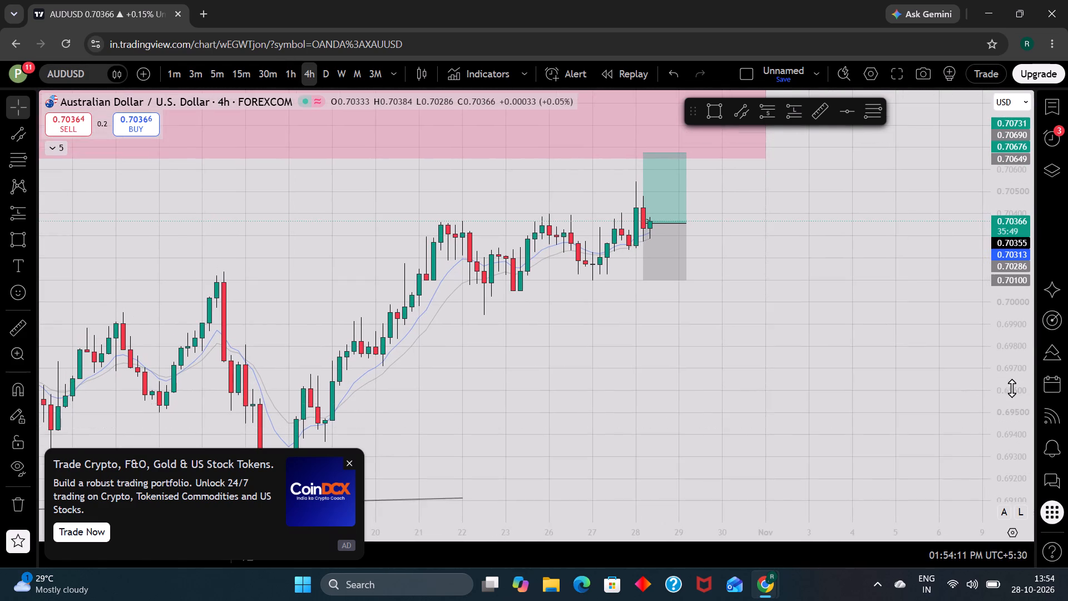
scroll(1018, 381, "up", 5)
left_click_drag(813, 213, 802, 334)
left_click_drag(802, 334, 798, 350)
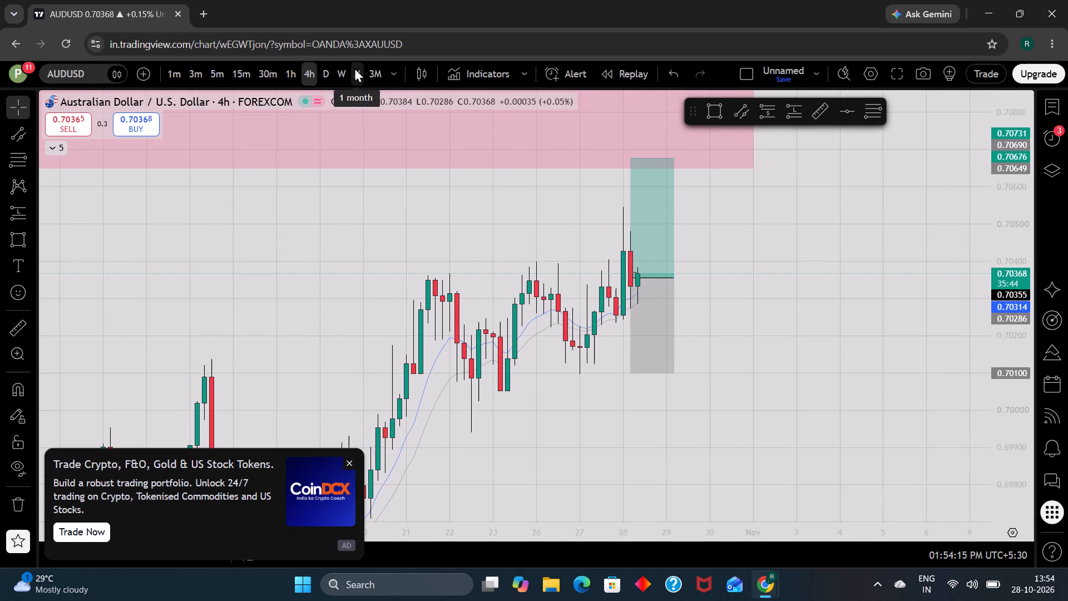
scroll(754, 302, "up", 1)
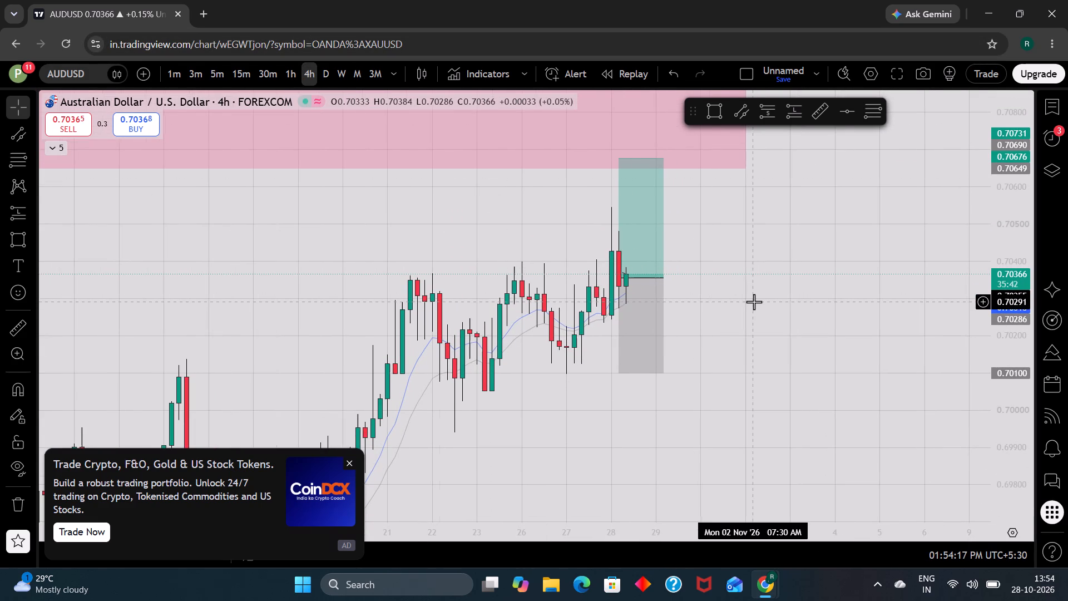
Switch to BTCUSD to review the drawn channels on the 4-hour chart.
key("Down")
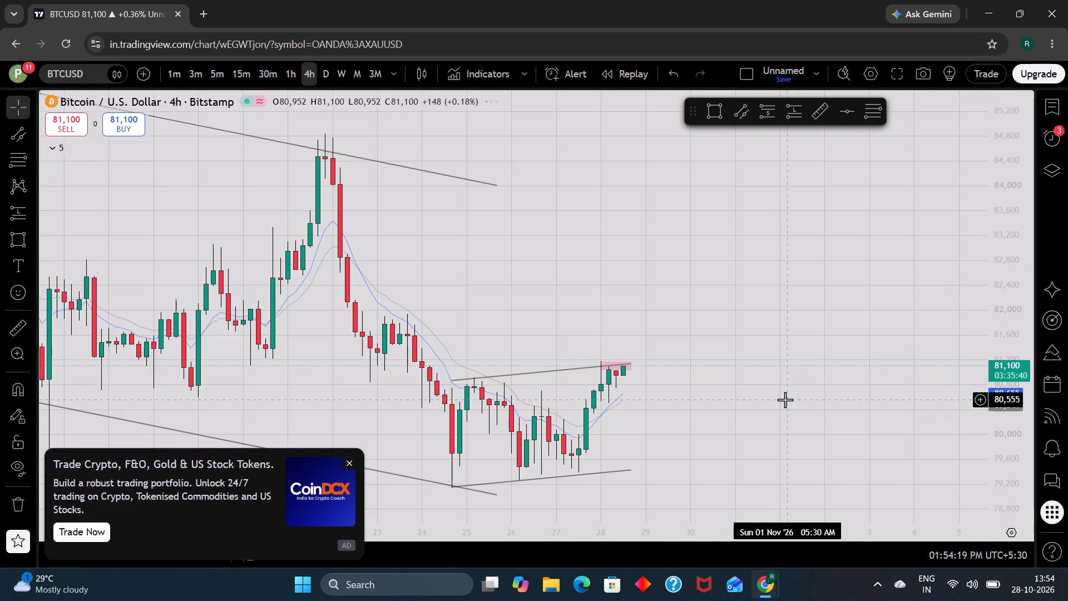